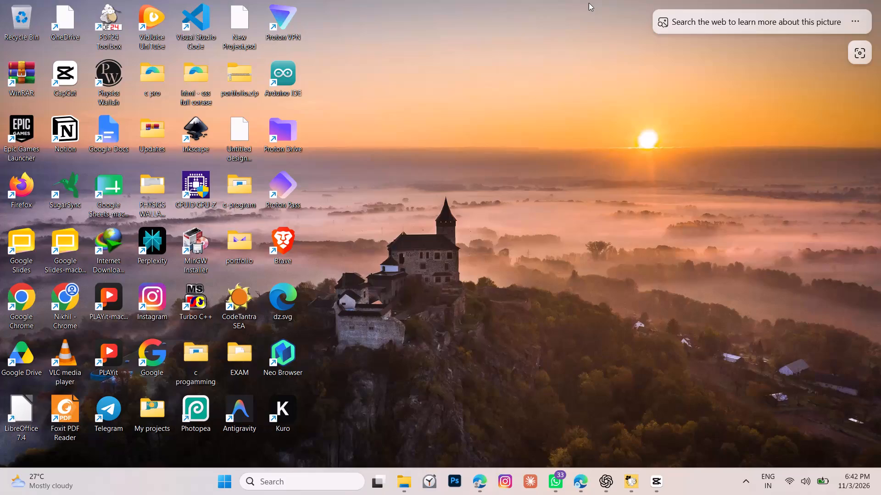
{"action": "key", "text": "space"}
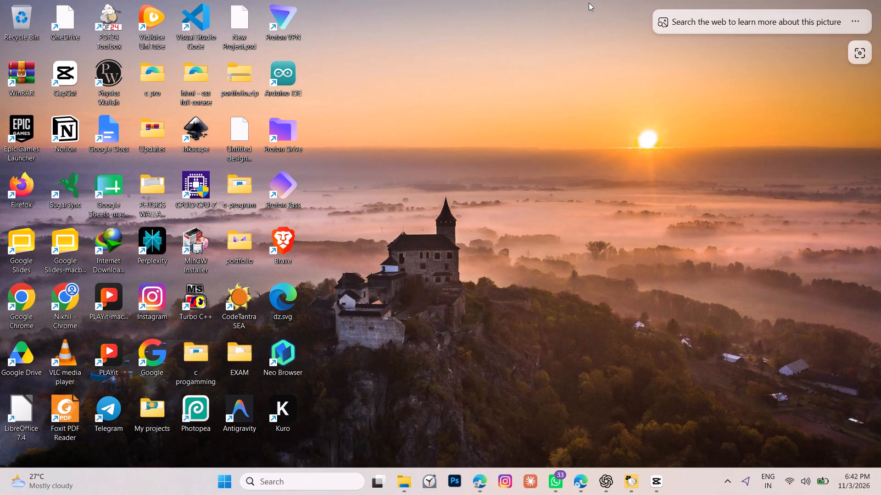
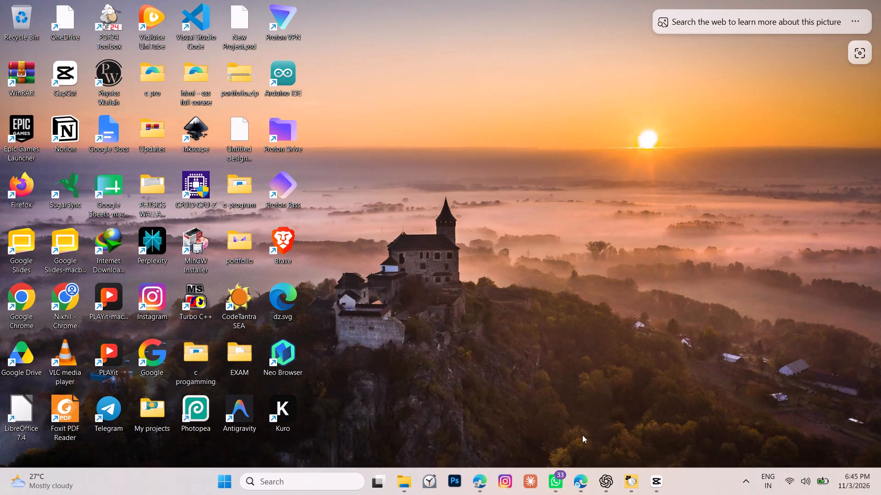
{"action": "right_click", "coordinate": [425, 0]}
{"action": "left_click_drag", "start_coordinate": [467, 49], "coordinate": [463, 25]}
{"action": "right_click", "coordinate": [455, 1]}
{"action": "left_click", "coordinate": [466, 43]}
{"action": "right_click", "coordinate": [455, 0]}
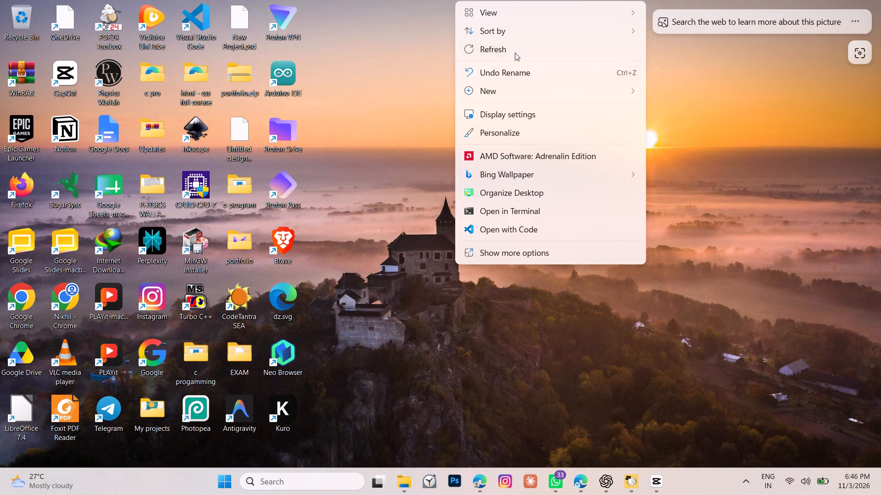
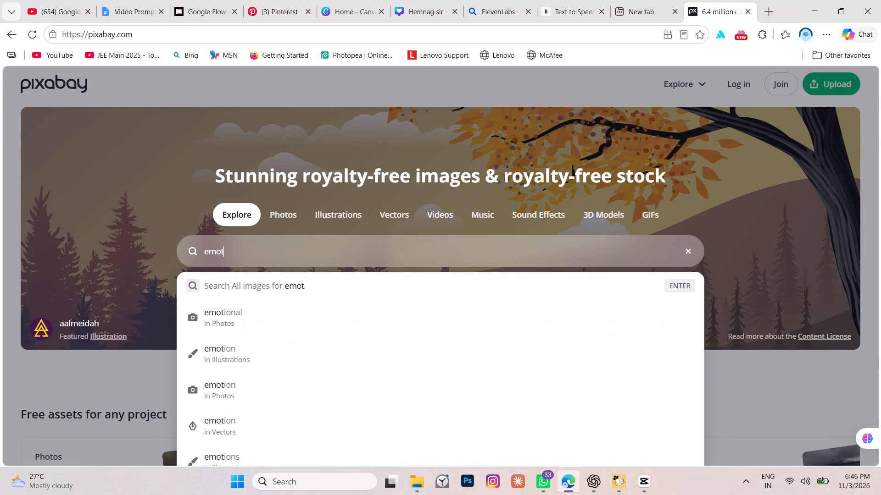
Complete the Pixabay search query as "emotional piano music" and run the search.
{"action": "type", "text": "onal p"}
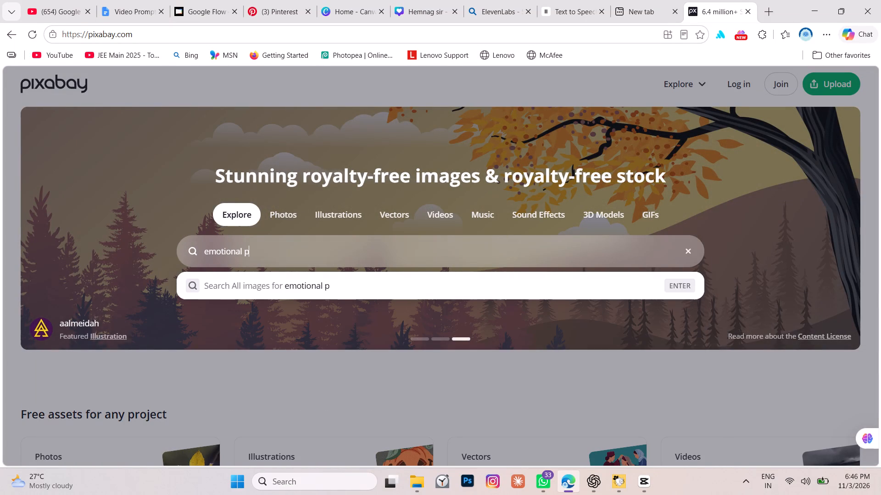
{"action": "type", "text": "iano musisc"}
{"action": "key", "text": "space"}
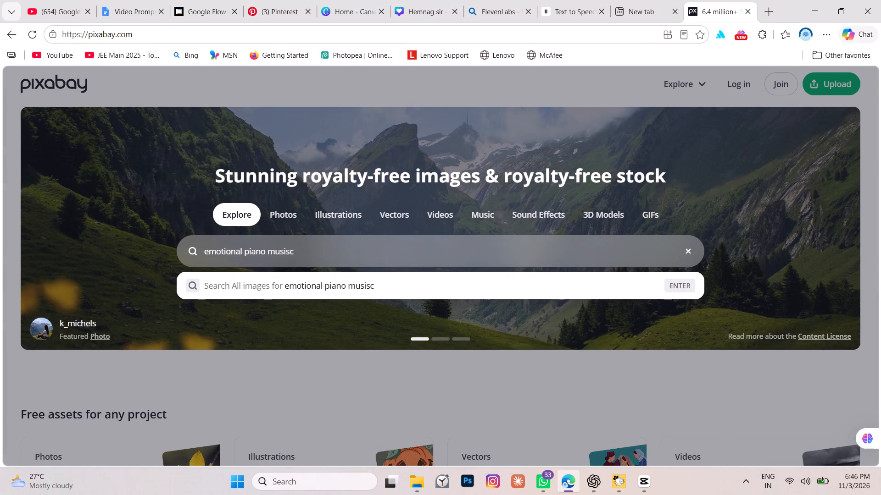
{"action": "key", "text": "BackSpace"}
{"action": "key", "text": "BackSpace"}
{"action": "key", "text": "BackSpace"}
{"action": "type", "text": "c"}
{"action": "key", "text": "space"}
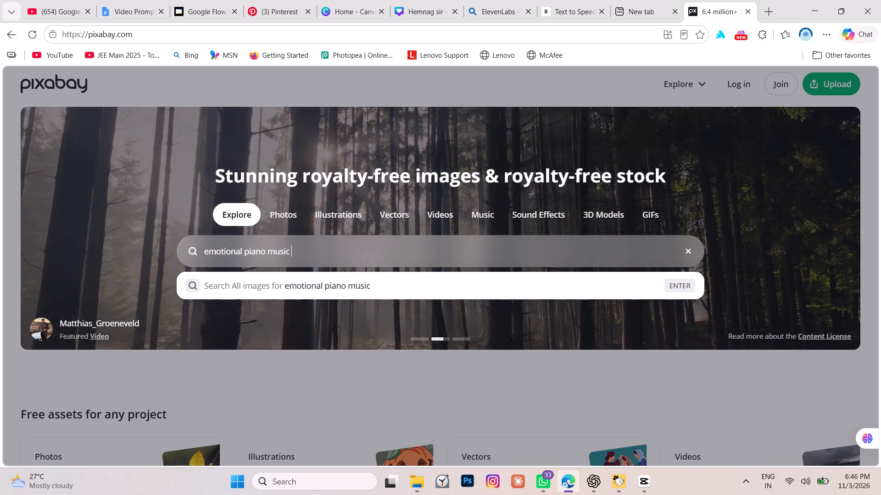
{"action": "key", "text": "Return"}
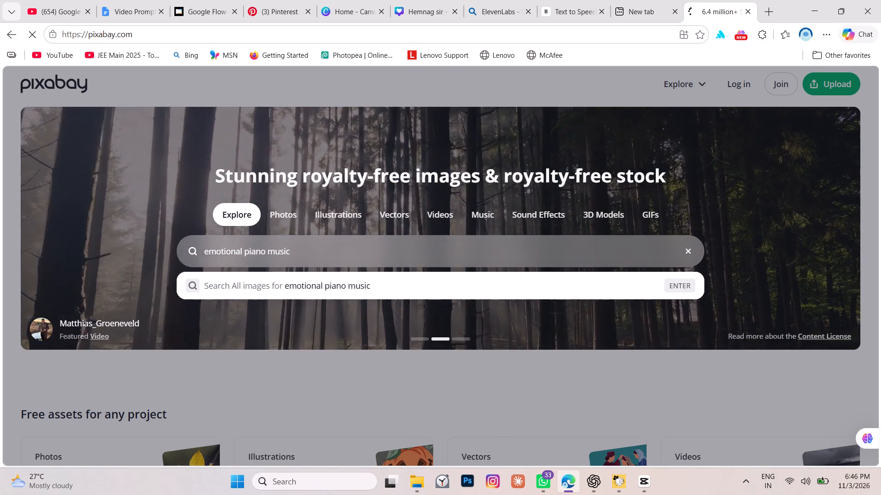
Look through the Pixabay image results for "emotional piano music".
{"action": "scroll", "coordinate": [323, 196], "scroll_direction": "down", "scroll_amount": 1}
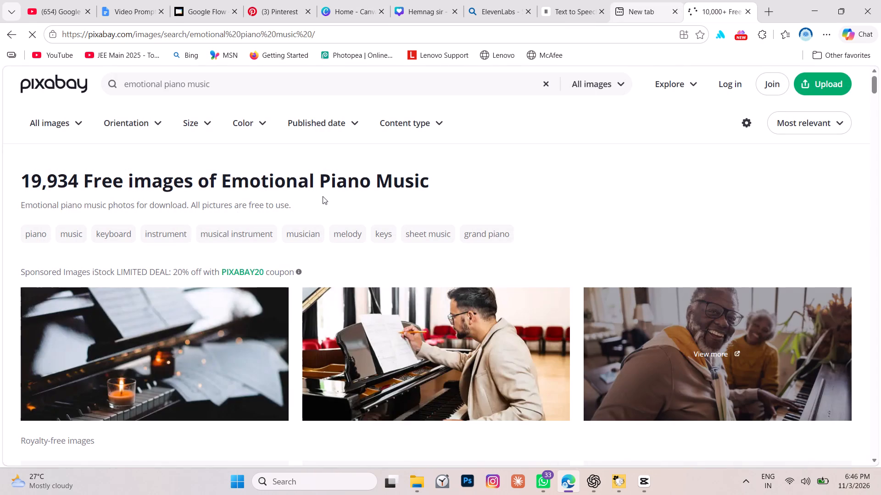
{"action": "scroll", "coordinate": [323, 196], "scroll_direction": "down", "scroll_amount": 2}
{"action": "scroll", "coordinate": [349, 321], "scroll_direction": "down", "scroll_amount": 2}
{"action": "scroll", "coordinate": [385, 184], "scroll_direction": "down", "scroll_amount": 2}
{"action": "scroll", "coordinate": [234, 258], "scroll_direction": "up", "scroll_amount": 5}
{"action": "scroll", "coordinate": [168, 181], "scroll_direction": "down", "scroll_amount": 5}
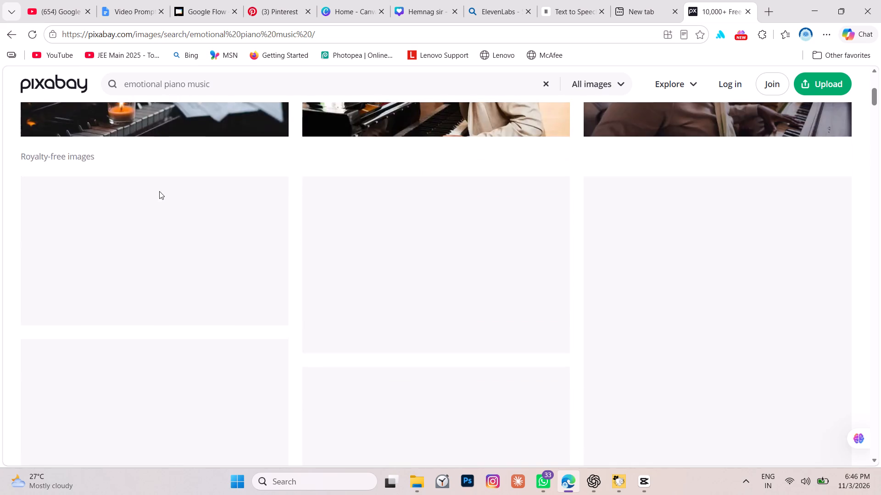
{"action": "scroll", "coordinate": [159, 191], "scroll_direction": "down", "scroll_amount": 1}
{"action": "scroll", "coordinate": [559, 284], "scroll_direction": "up", "scroll_amount": 1}
{"action": "scroll", "coordinate": [531, 296], "scroll_direction": "down", "scroll_amount": 2}
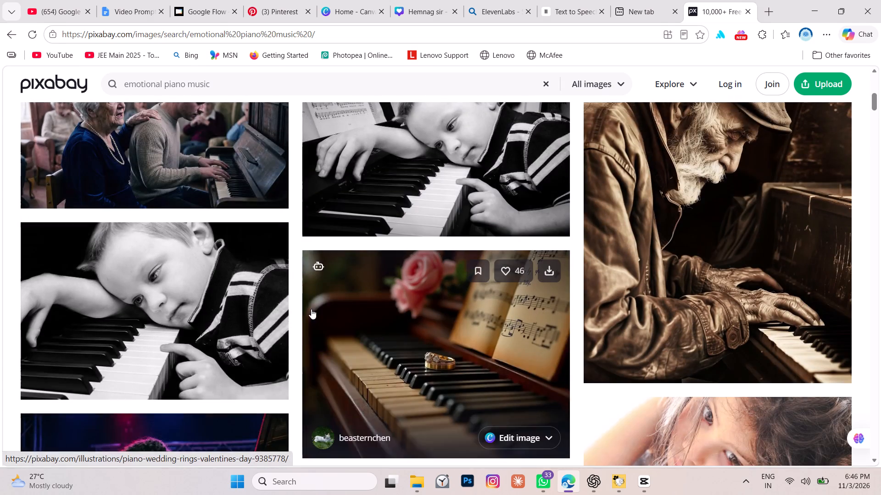
{"action": "scroll", "coordinate": [311, 305], "scroll_direction": "down", "scroll_amount": 2}
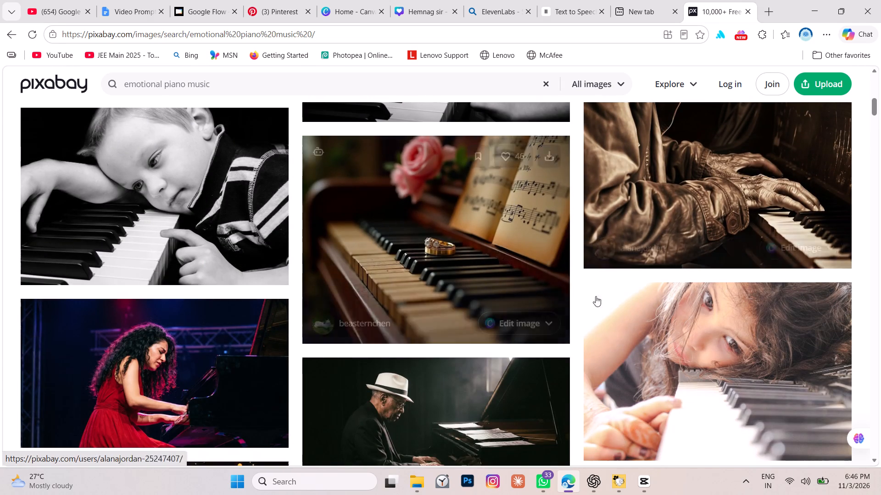
{"action": "scroll", "coordinate": [587, 316], "scroll_direction": "up", "scroll_amount": 11}
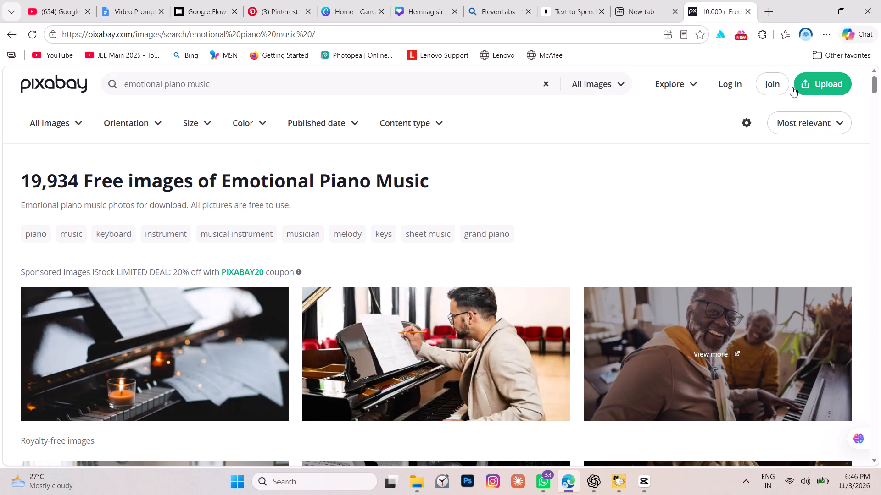
Switch the "emotional piano music" search from all images to the Music category.
{"action": "left_click", "coordinate": [372, 95]}
{"action": "left_click", "coordinate": [362, 90]}
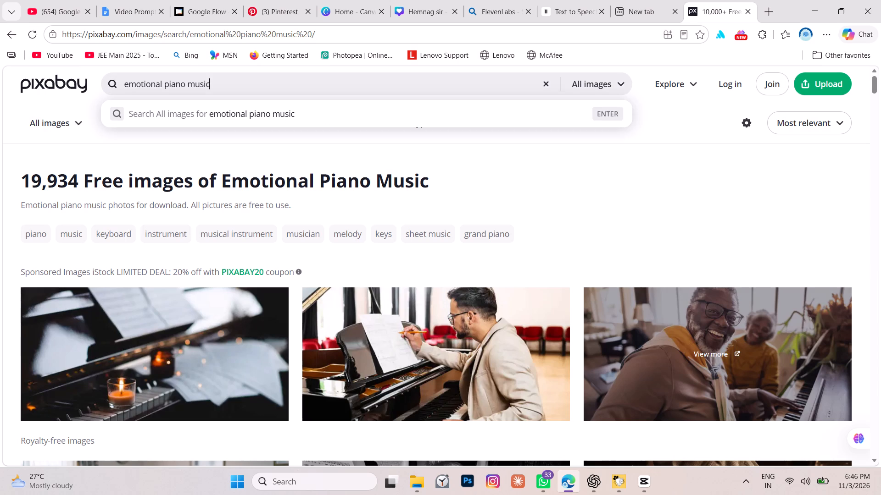
{"action": "left_click", "coordinate": [614, 82]}
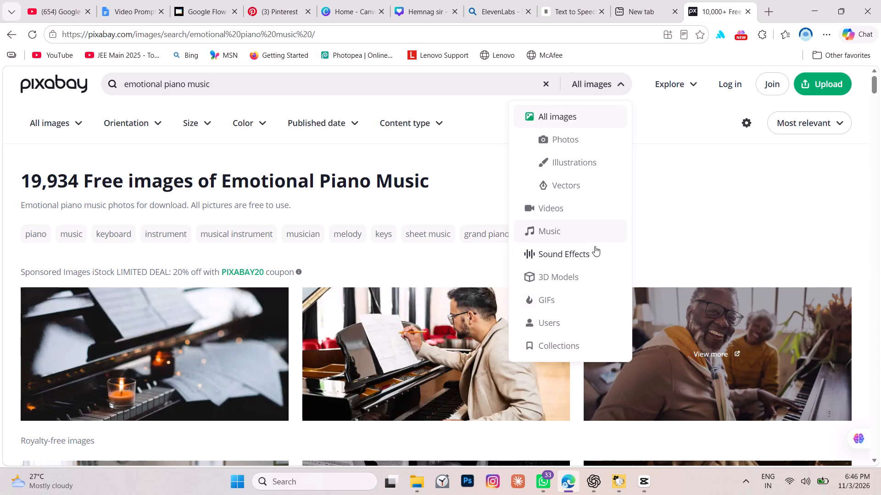
{"action": "left_click", "coordinate": [546, 227]}
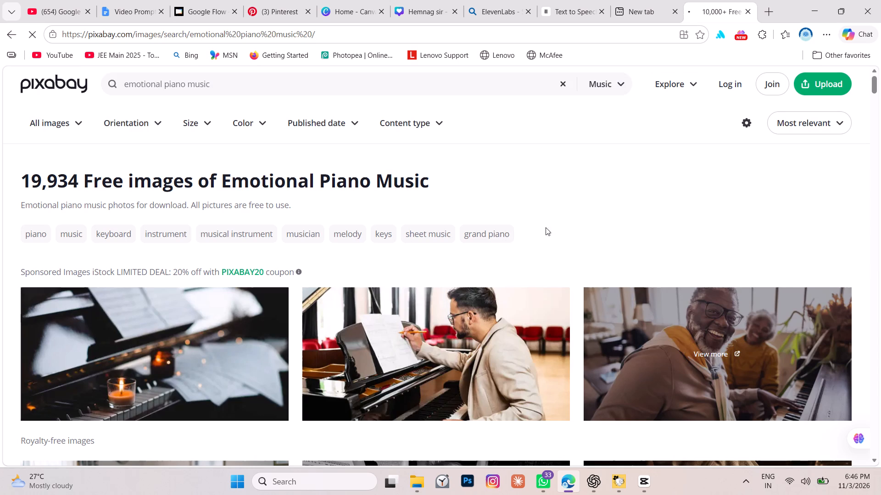
{"action": "left_click", "coordinate": [243, 78]}
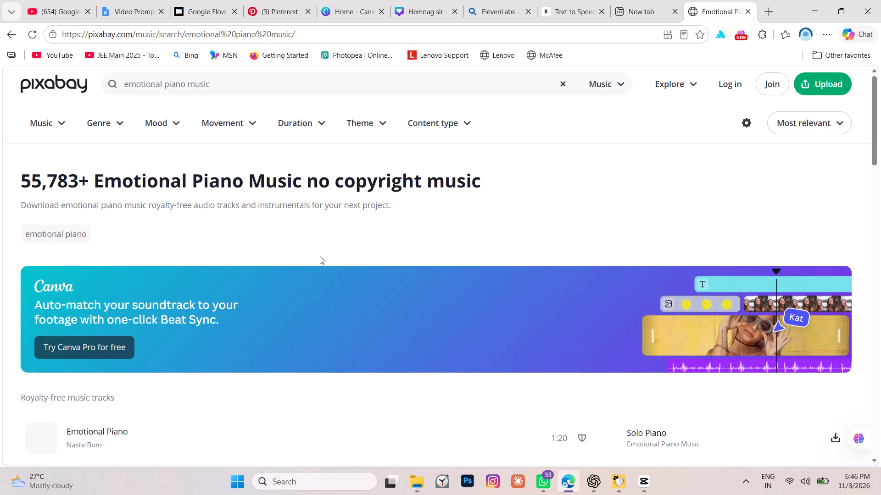
Preview the 1:20 Emotional Piano track by NastelBom briefly and pause it.
{"action": "scroll", "coordinate": [323, 282], "scroll_direction": "down", "scroll_amount": 3}
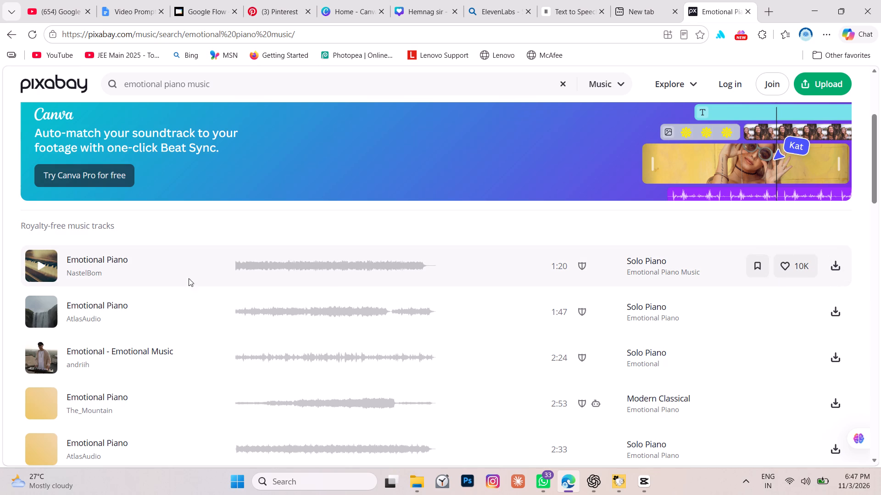
{"action": "left_click", "coordinate": [43, 268]}
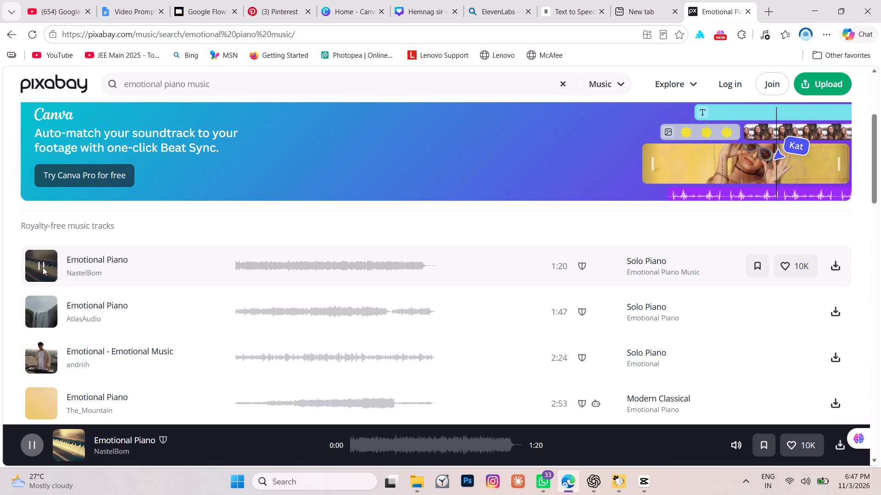
{"action": "left_click", "coordinate": [40, 266]}
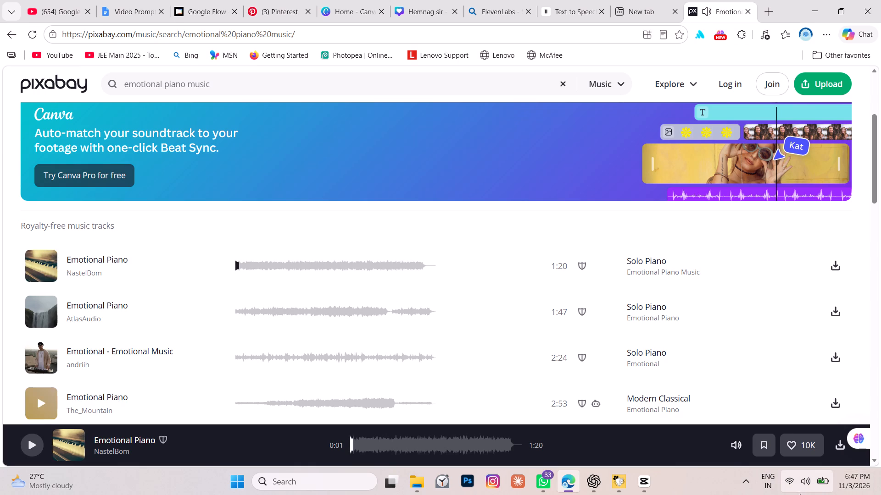
Check the computer's quick settings for the volume and Bluetooth earbud connection.
{"action": "left_click", "coordinate": [783, 477]}
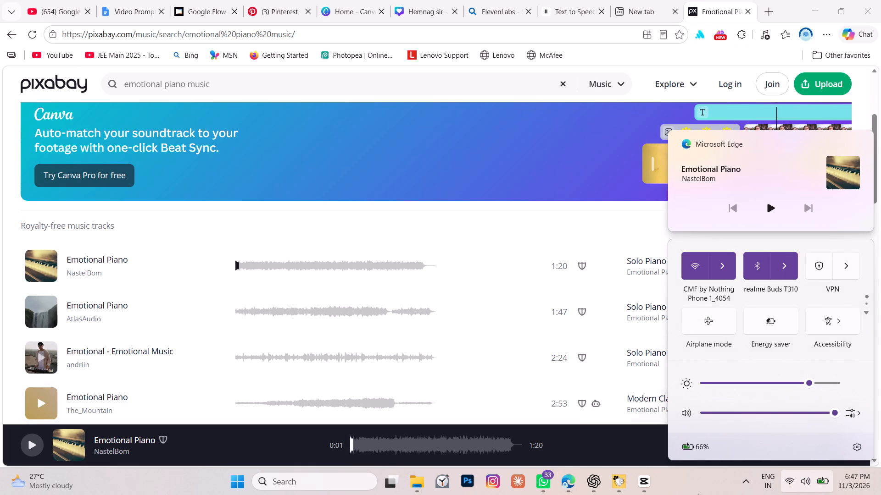
{"action": "left_click", "coordinate": [668, 478]}
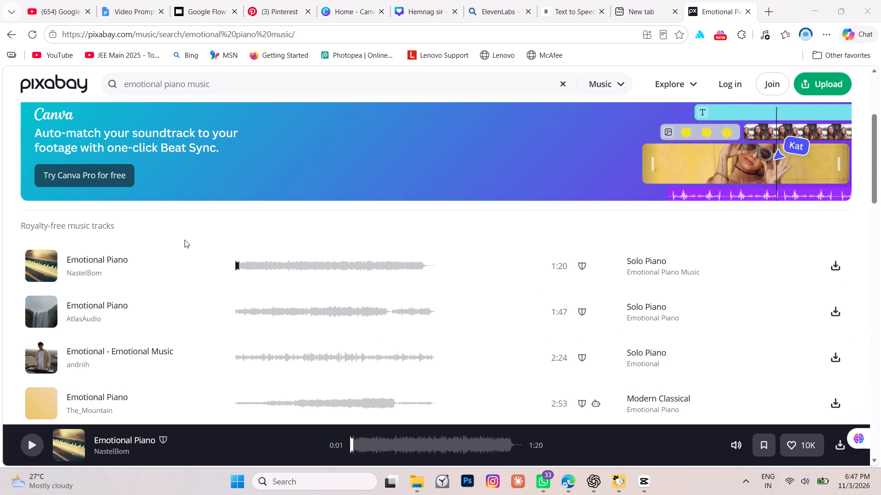
Preview the 1:47 AtlasAudio, andriih, The_Mountain and 2:33 AtlasAudio tracks in the emotional piano results.
{"action": "left_click", "coordinate": [42, 306]}
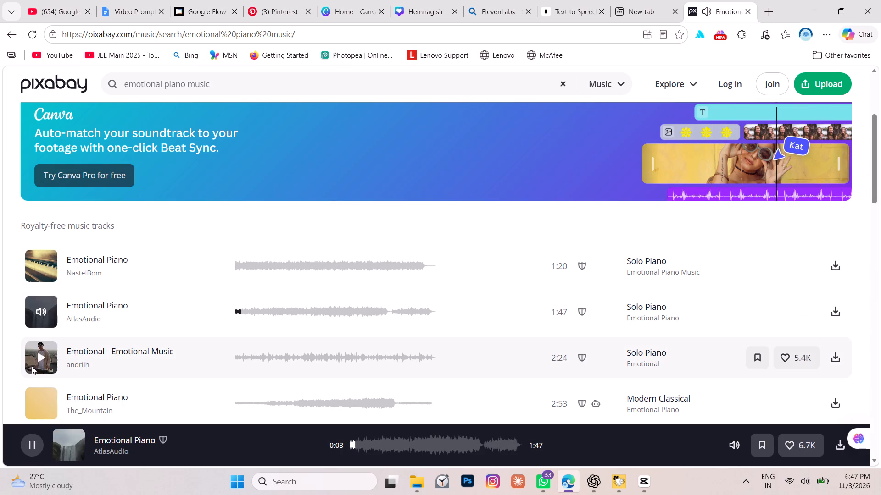
{"action": "left_click", "coordinate": [39, 354]}
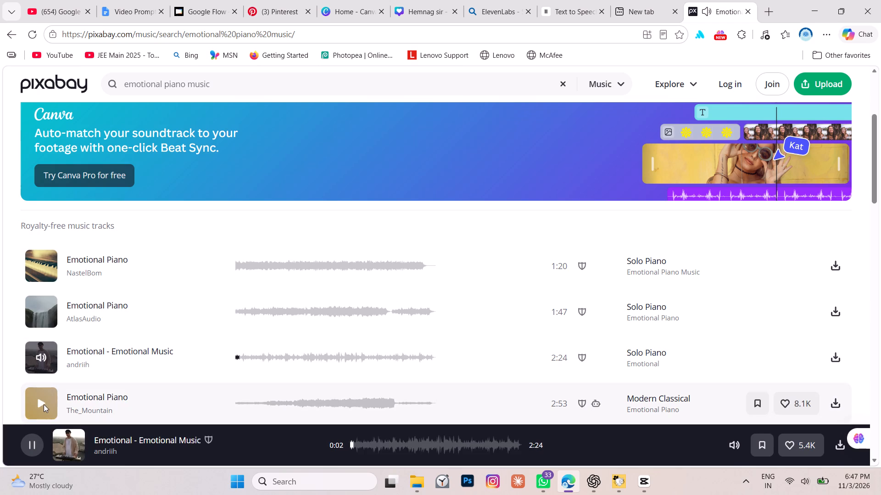
{"action": "left_click", "coordinate": [43, 357]}
{"action": "left_click", "coordinate": [43, 357]}
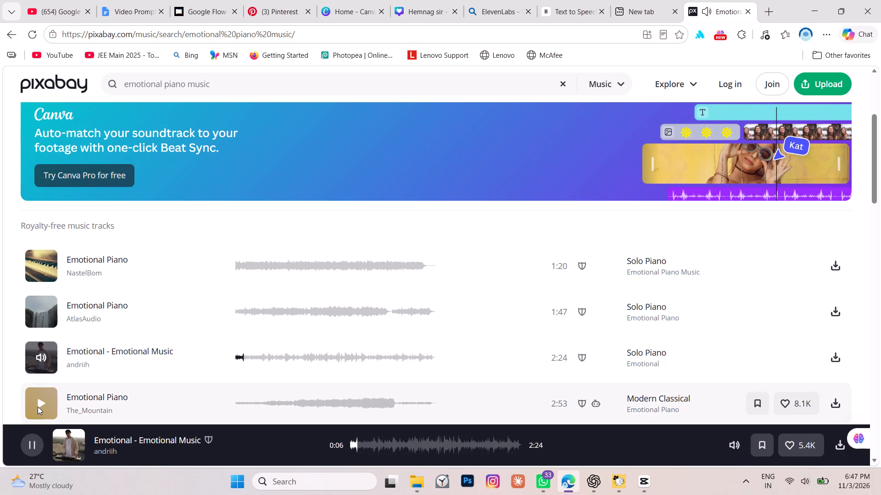
{"action": "left_click", "coordinate": [38, 407]}
{"action": "scroll", "coordinate": [57, 365], "scroll_direction": "down", "scroll_amount": 2}
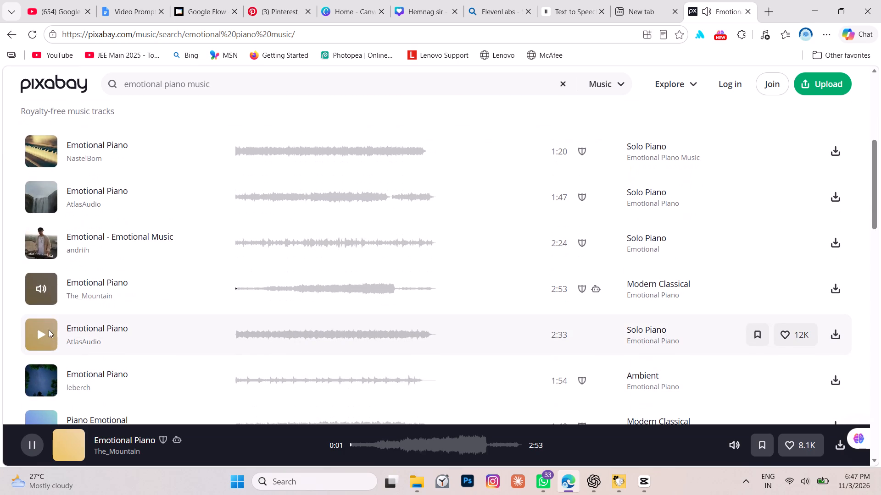
{"action": "left_click", "coordinate": [39, 333]}
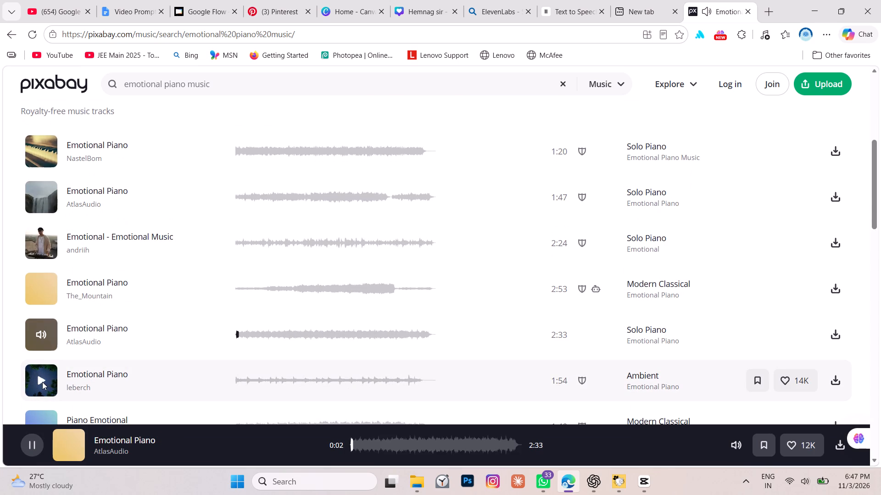
Preview further piano tracks: leberch's 1:54 one, AtlasAudio's Piano Emotional, and those by ARPMedia, APALONBeats and NastelBom (2:24).
{"action": "scroll", "coordinate": [94, 360], "scroll_direction": "down", "scroll_amount": 2}
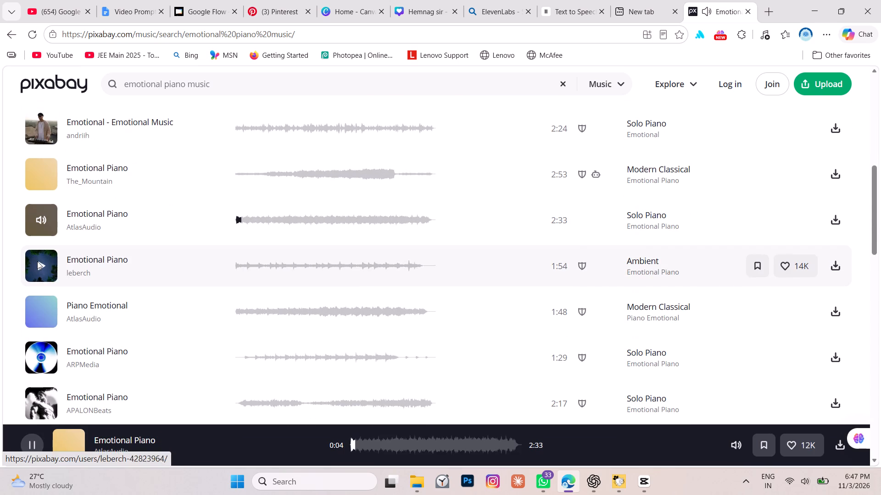
{"action": "left_click", "coordinate": [38, 261]}
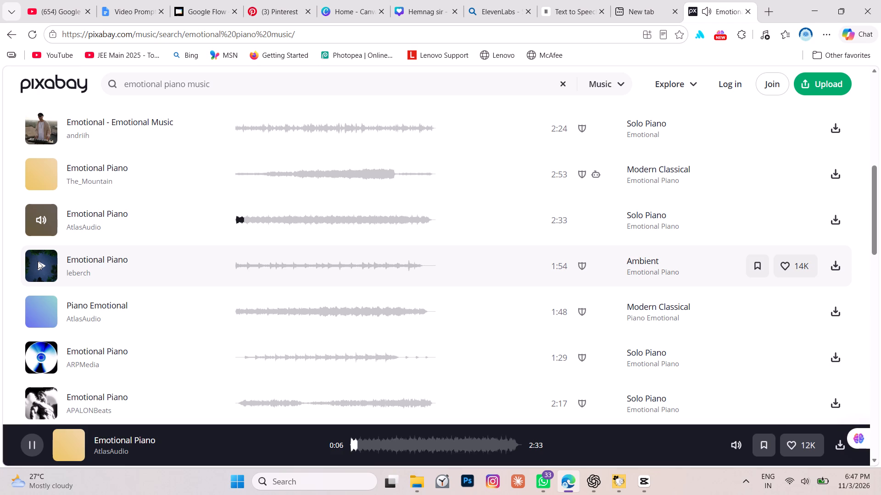
{"action": "left_click", "coordinate": [45, 313]}
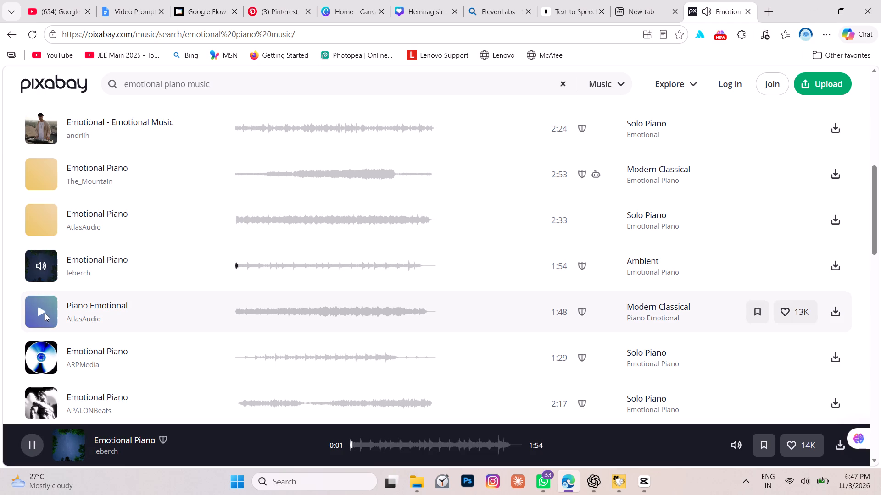
{"action": "left_click", "coordinate": [43, 357]}
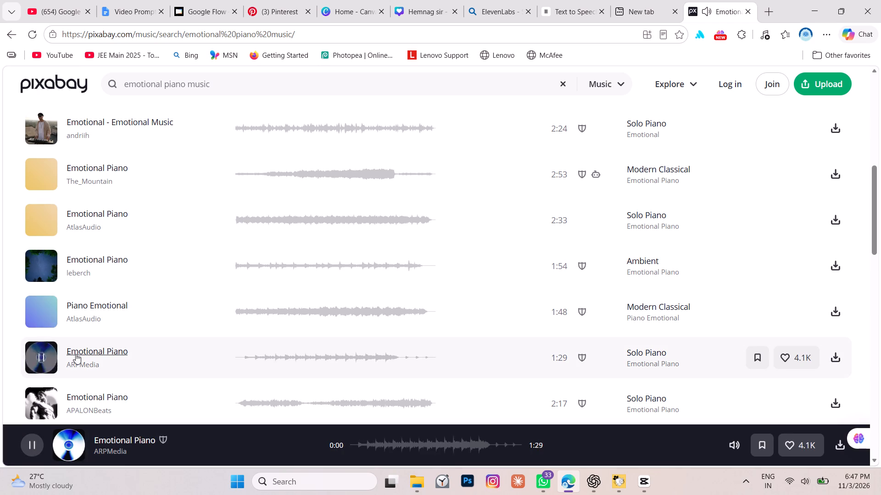
{"action": "scroll", "coordinate": [76, 354], "scroll_direction": "down", "scroll_amount": 1}
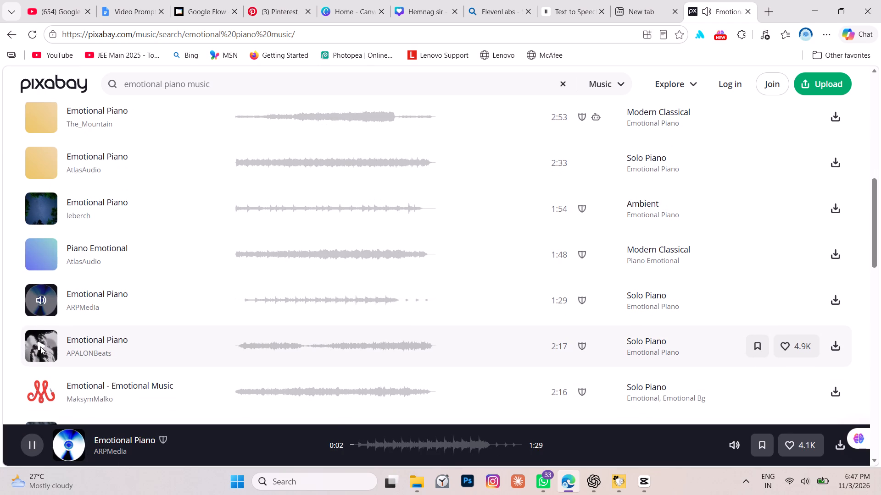
{"action": "left_click", "coordinate": [40, 346]}
{"action": "scroll", "coordinate": [97, 349], "scroll_direction": "down", "scroll_amount": 1}
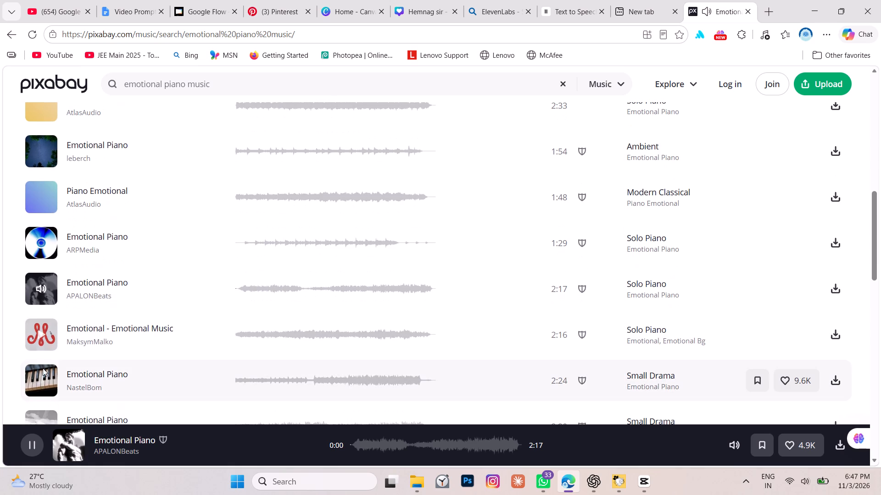
{"action": "left_click", "coordinate": [39, 376]}
Preview the Emotional Piano tracks by leberch (2:20), NastelBom (2:21), prettyjohn1, MondaMusic (1:20) and NastelBom (2:12).
{"action": "scroll", "coordinate": [100, 332], "scroll_direction": "down", "scroll_amount": 1}
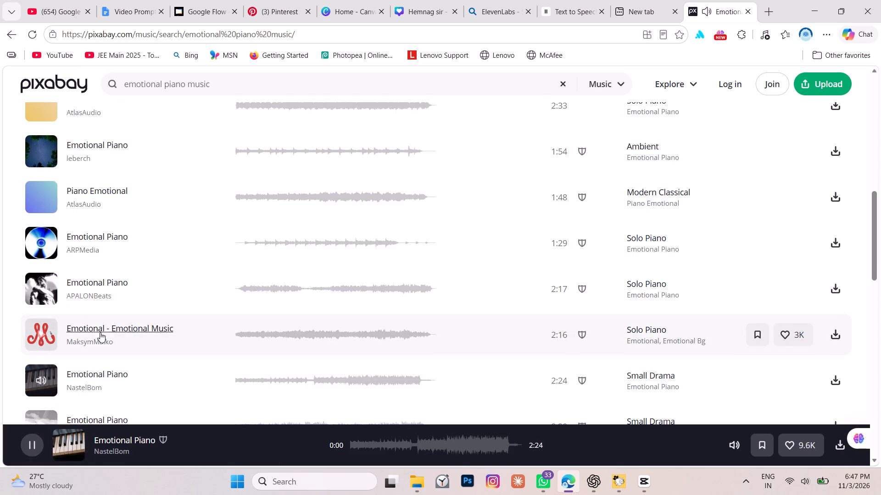
{"action": "scroll", "coordinate": [100, 332], "scroll_direction": "down", "scroll_amount": 1}
{"action": "left_click", "coordinate": [38, 310]}
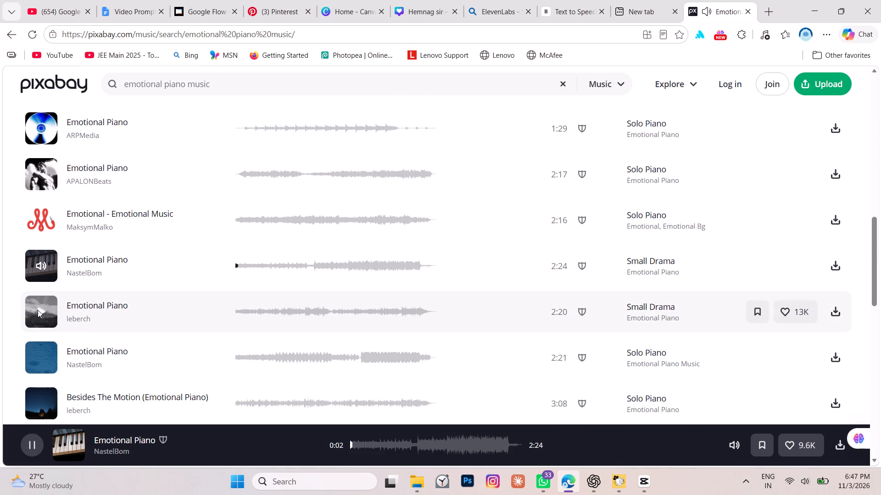
{"action": "left_click", "coordinate": [40, 356]}
{"action": "scroll", "coordinate": [162, 337], "scroll_direction": "down", "scroll_amount": 1}
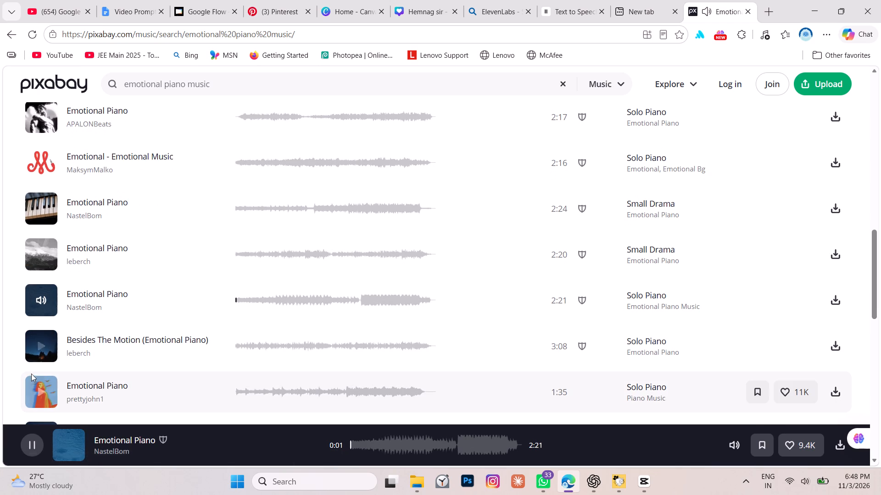
{"action": "left_click", "coordinate": [45, 391]}
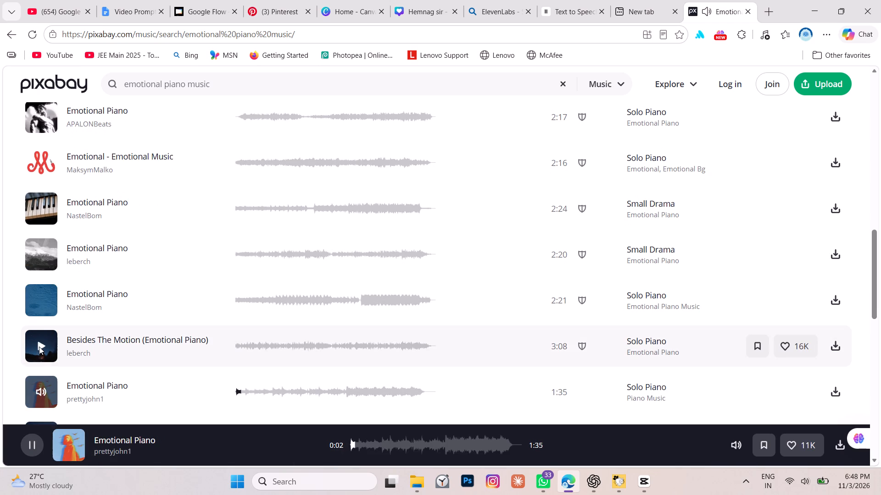
{"action": "scroll", "coordinate": [59, 379], "scroll_direction": "down", "scroll_amount": 4}
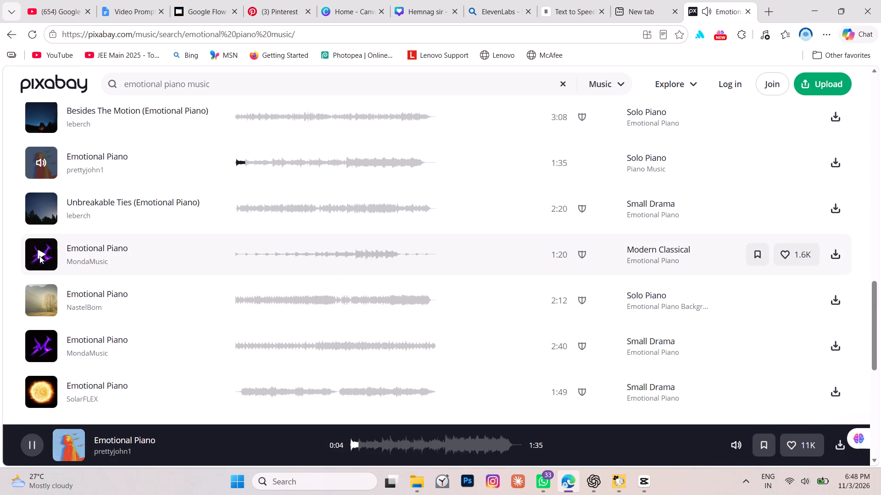
{"action": "left_click", "coordinate": [39, 256]}
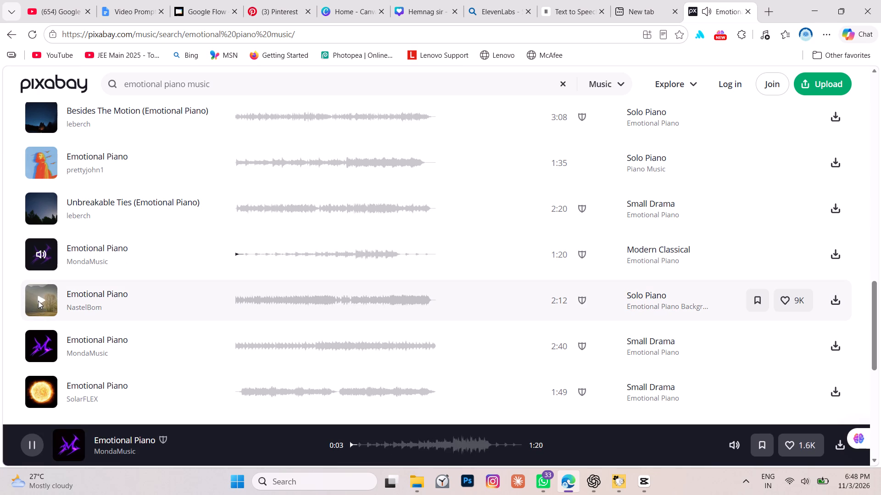
{"action": "left_click", "coordinate": [38, 301]}
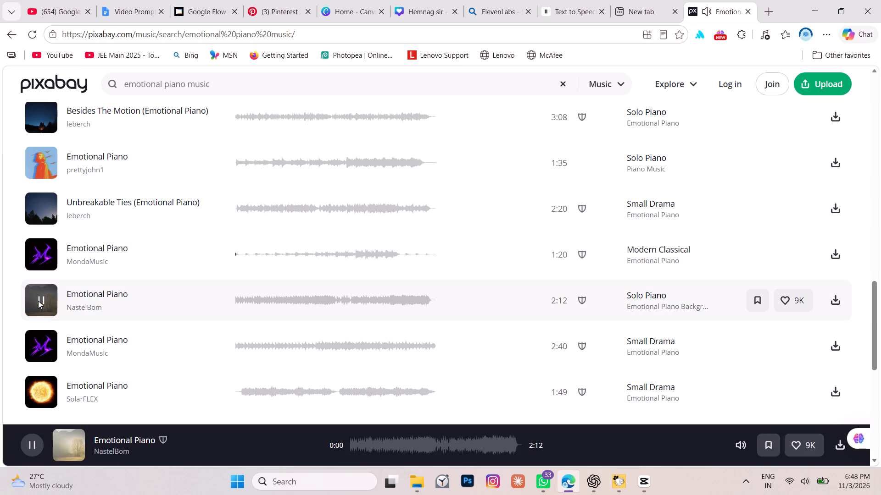
Return to the first result and replay NastelBom's 1:20 Emotional Piano track.
{"action": "scroll", "coordinate": [69, 282], "scroll_direction": "up", "scroll_amount": 18}
{"action": "scroll", "coordinate": [69, 282], "scroll_direction": "down", "scroll_amount": 4}
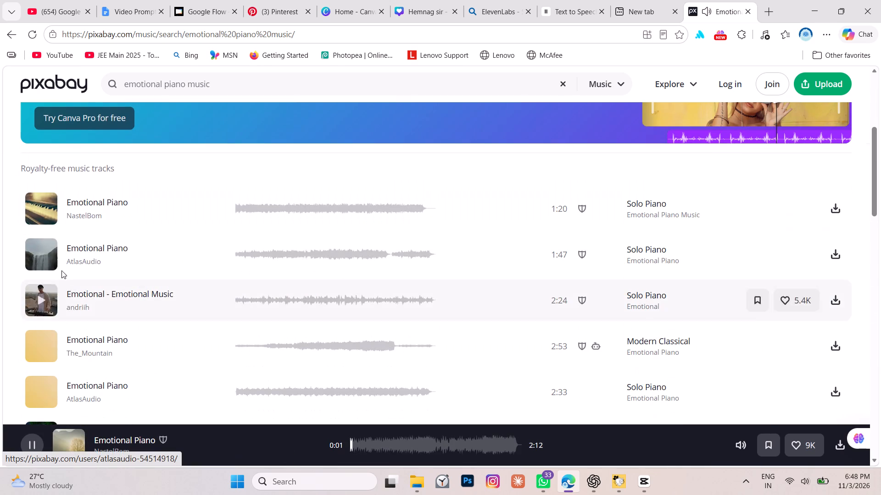
{"action": "left_click", "coordinate": [39, 207]}
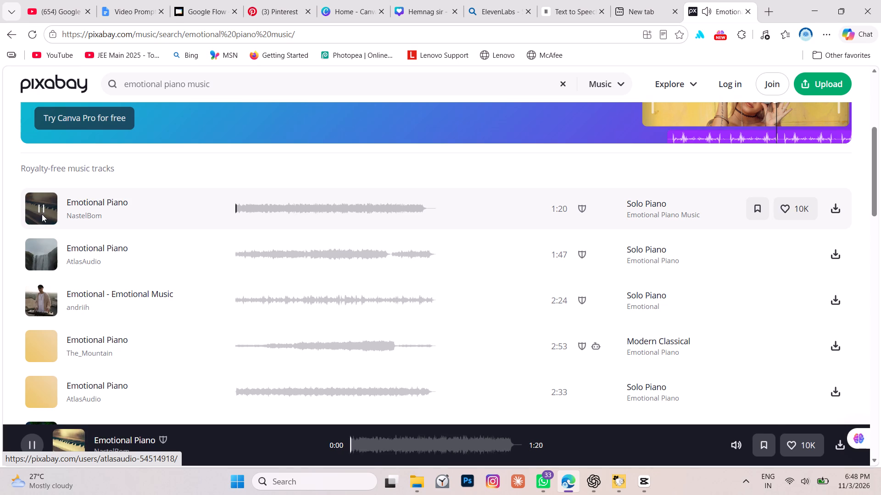
Preview again the emotional piano tracks by NastelBom (1:20), AtlasAudio (1:47), andriih, The_Mountain and AtlasAudio (2:33).
{"action": "left_click", "coordinate": [42, 208]}
{"action": "left_click", "coordinate": [42, 208]}
{"action": "left_click", "coordinate": [38, 251]}
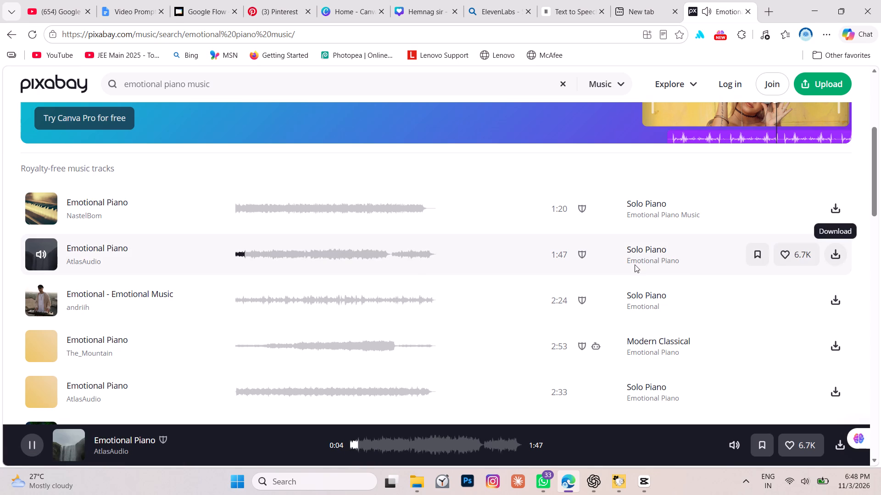
{"action": "left_click", "coordinate": [43, 299]}
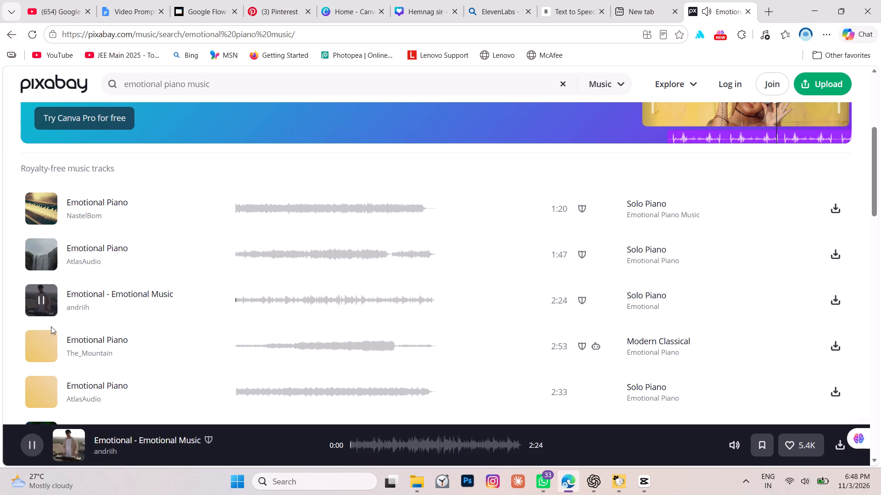
{"action": "left_click", "coordinate": [44, 346]}
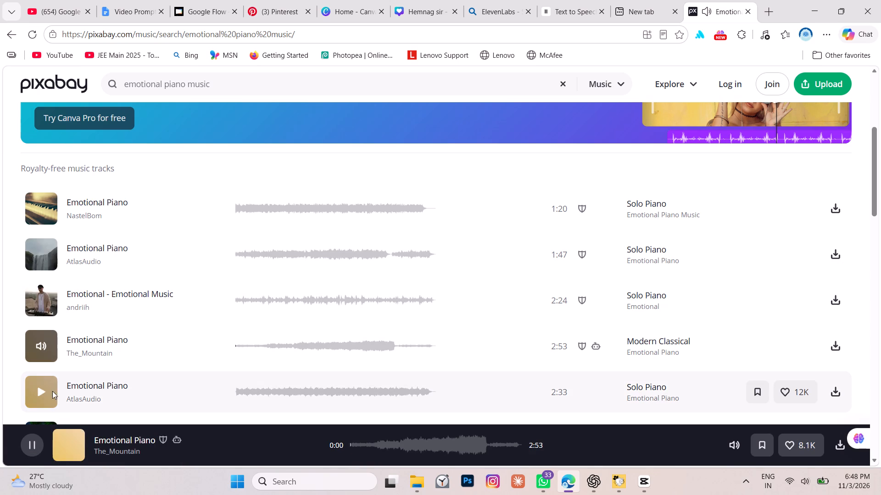
{"action": "left_click", "coordinate": [42, 394]}
Preview leberch's 1:54 Emotional Piano track and AtlasAudio's 1:48 Piano Emotional track again.
{"action": "scroll", "coordinate": [58, 348], "scroll_direction": "down", "scroll_amount": 1}
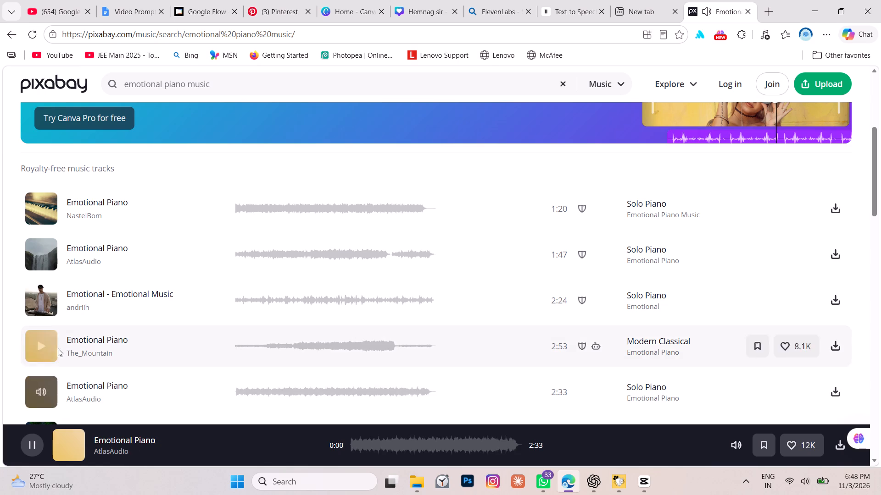
{"action": "scroll", "coordinate": [58, 348], "scroll_direction": "down", "scroll_amount": 1}
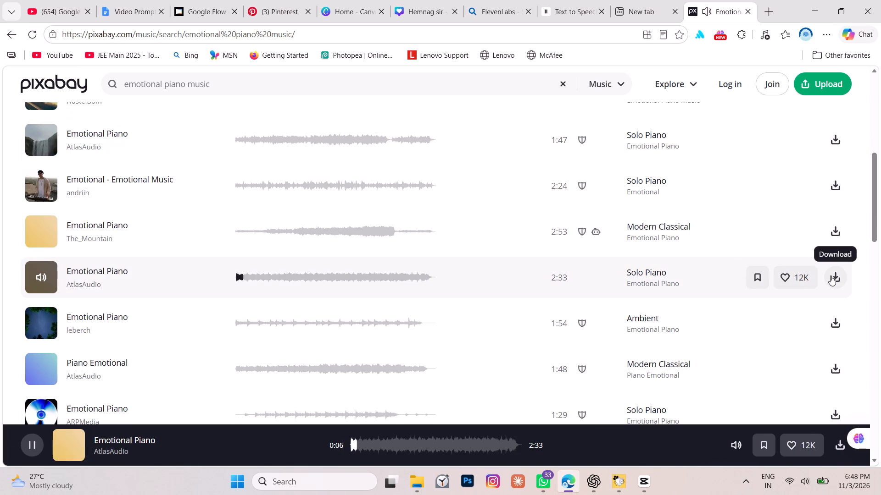
{"action": "left_click", "coordinate": [40, 325]}
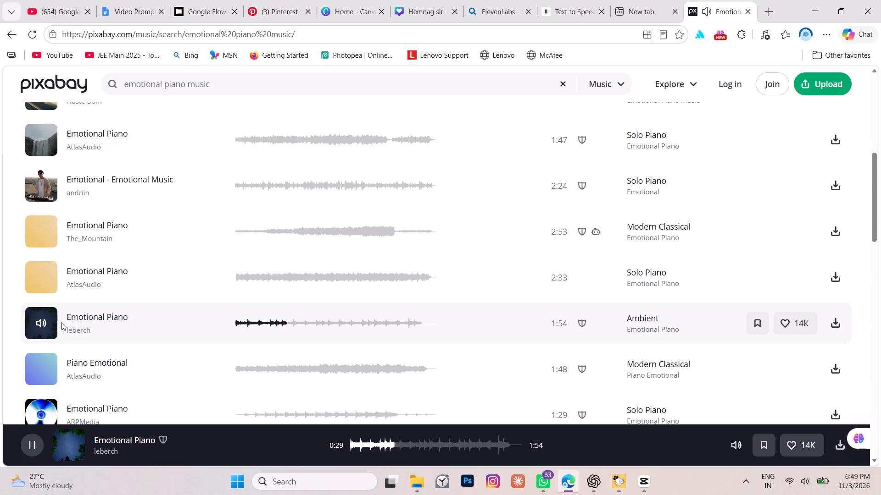
{"action": "scroll", "coordinate": [41, 318], "scroll_direction": "down", "scroll_amount": 1}
{"action": "left_click", "coordinate": [41, 310]}
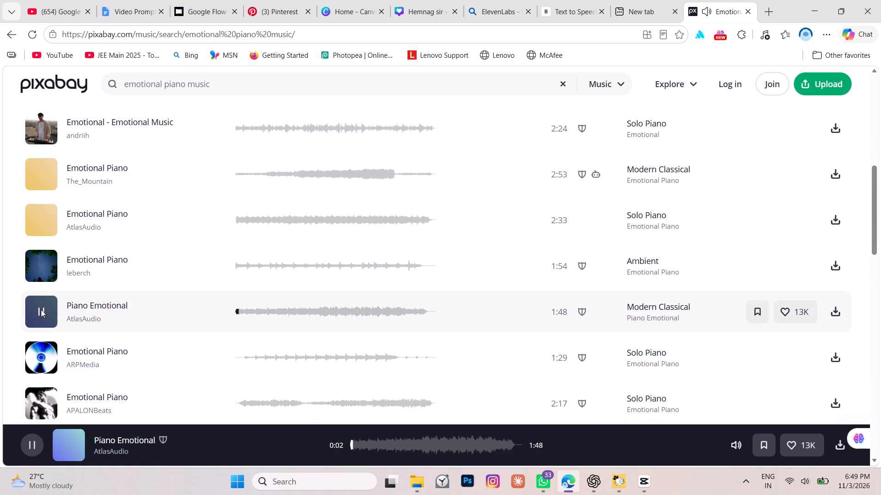
Return to AtlasAudio's 1:47 Emotional Piano track, replay it and download it.
{"action": "scroll", "coordinate": [41, 309], "scroll_direction": "up", "scroll_amount": 14}
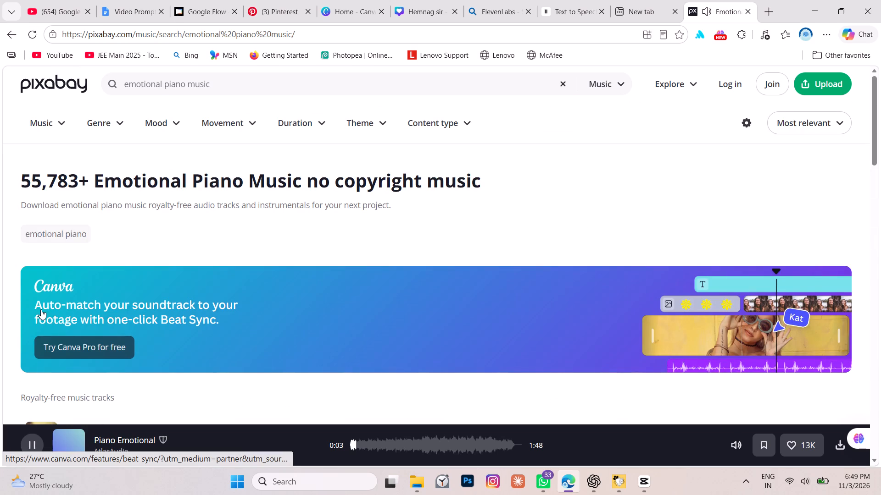
{"action": "scroll", "coordinate": [56, 307], "scroll_direction": "down", "scroll_amount": 4}
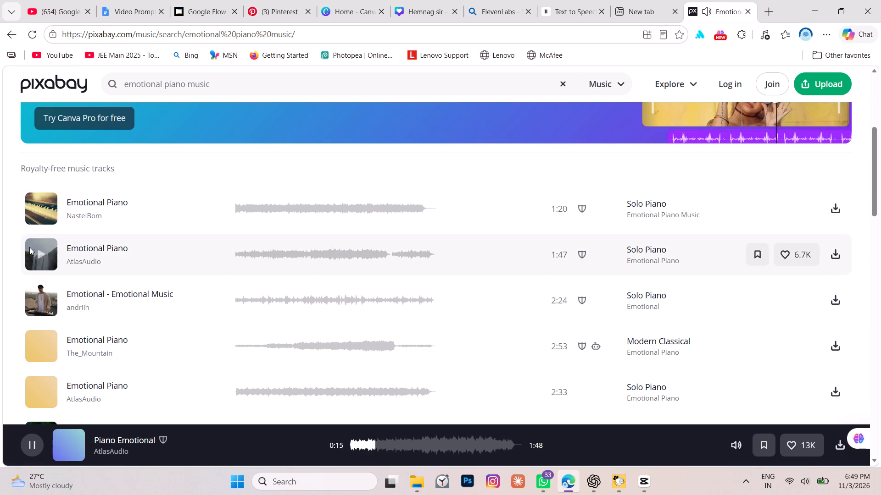
{"action": "left_click", "coordinate": [46, 257]}
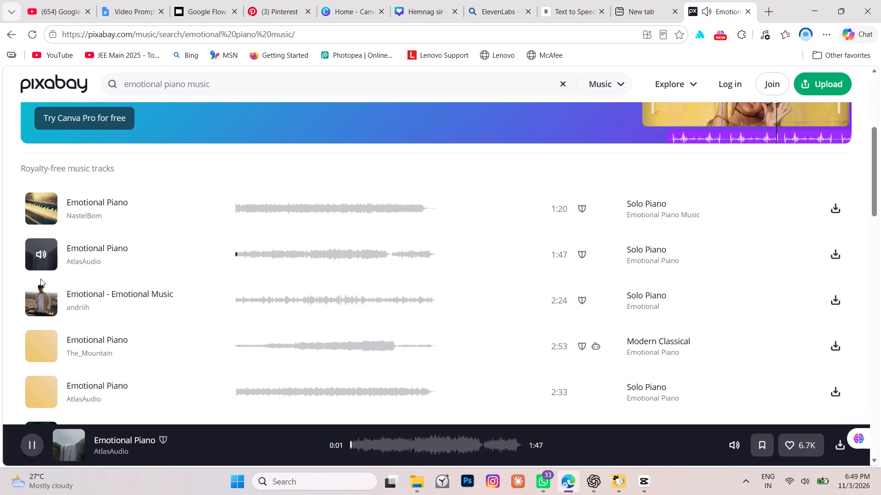
{"action": "left_click", "coordinate": [840, 253]}
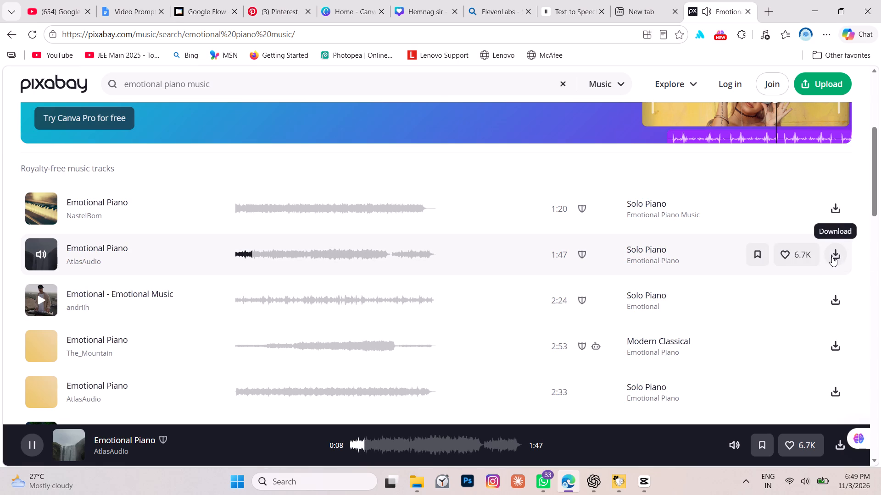
{"action": "left_click", "coordinate": [836, 255]}
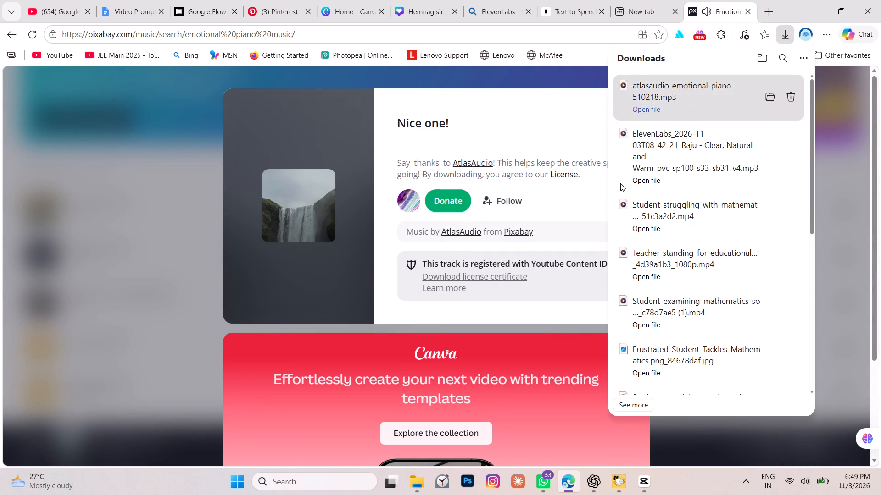
Import the downloaded atlasaudio-emotional-piano-510218.mp3 into the media library of CapCut project 1103.
{"action": "left_click_drag", "start_coordinate": [658, 93], "coordinate": [637, 489]}
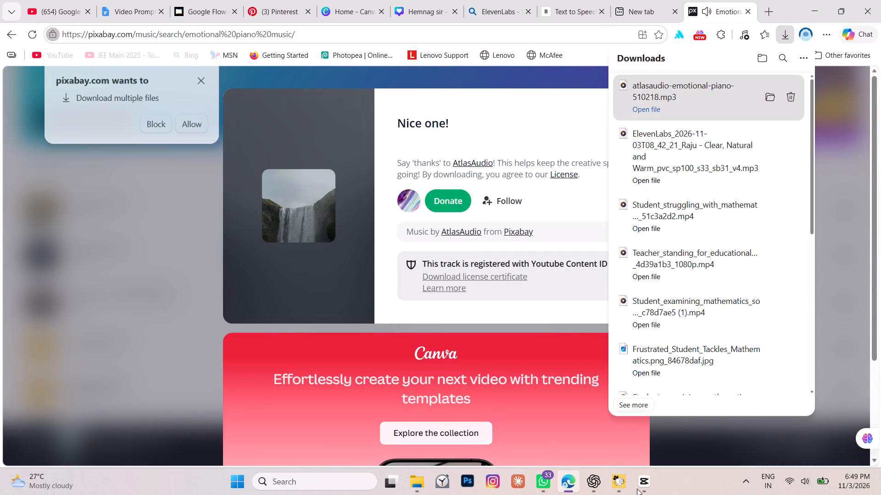
{"action": "left_click_drag", "start_coordinate": [637, 489], "coordinate": [216, 204]}
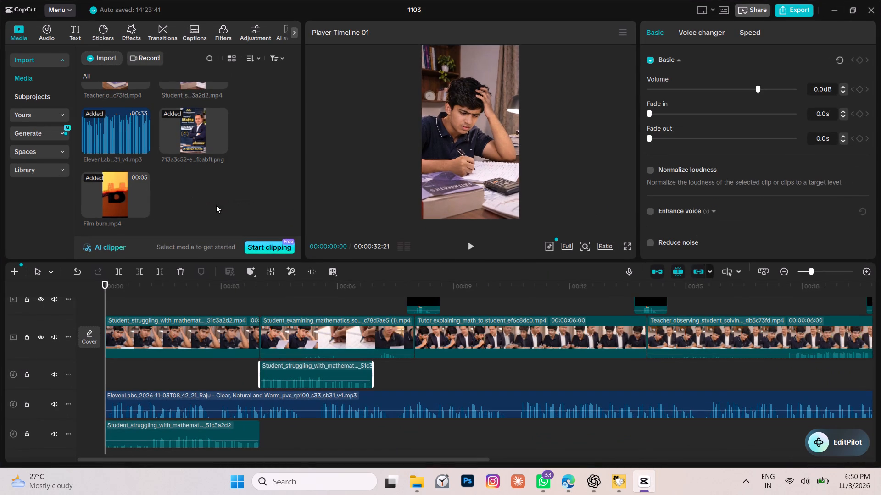
{"action": "scroll", "coordinate": [223, 176], "scroll_direction": "down", "scroll_amount": 1}
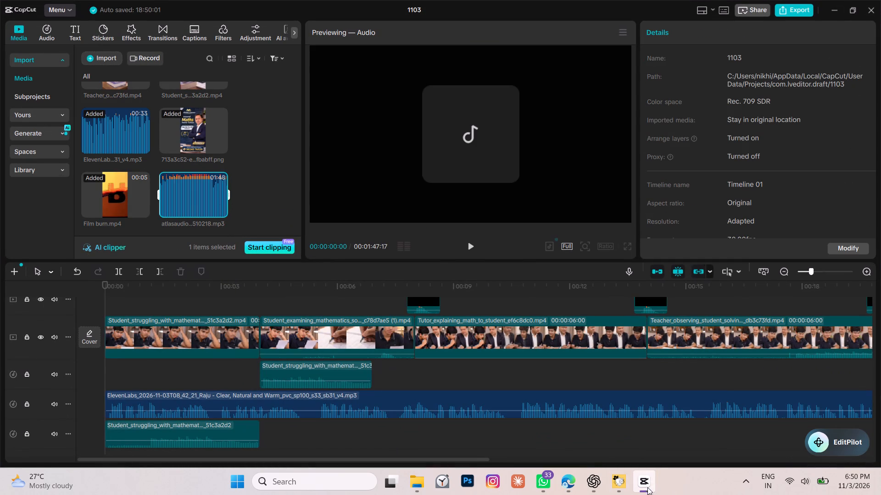
Switch back to Pixabay in Edge, dismiss the thank-you window and the multiple-download request, and pause the AtlasAudio track.
{"action": "left_click", "coordinate": [560, 480]}
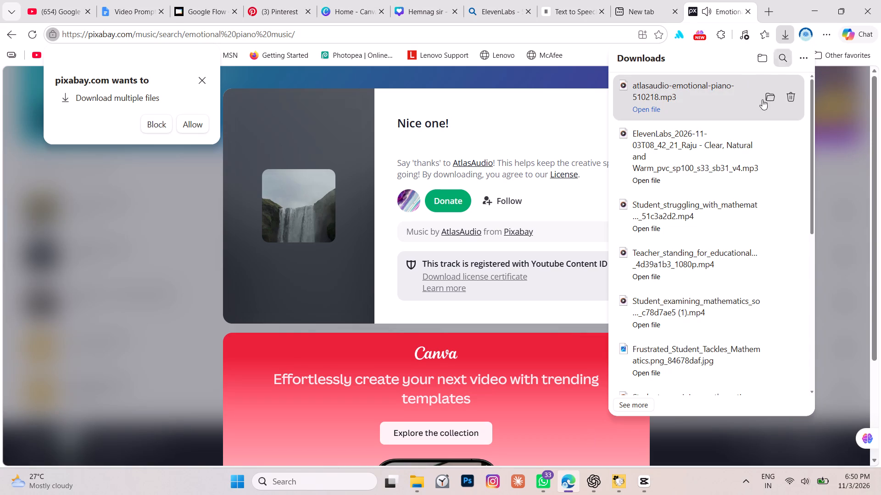
{"action": "left_click", "coordinate": [175, 286]}
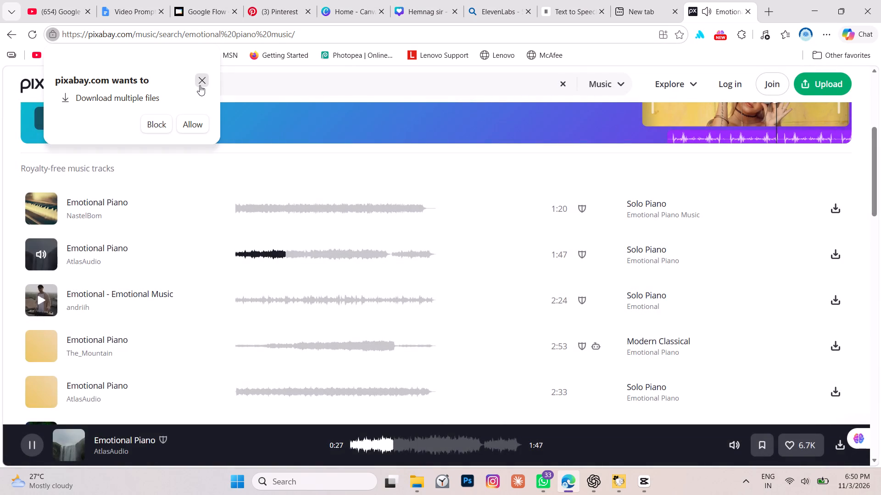
{"action": "left_click", "coordinate": [200, 85]}
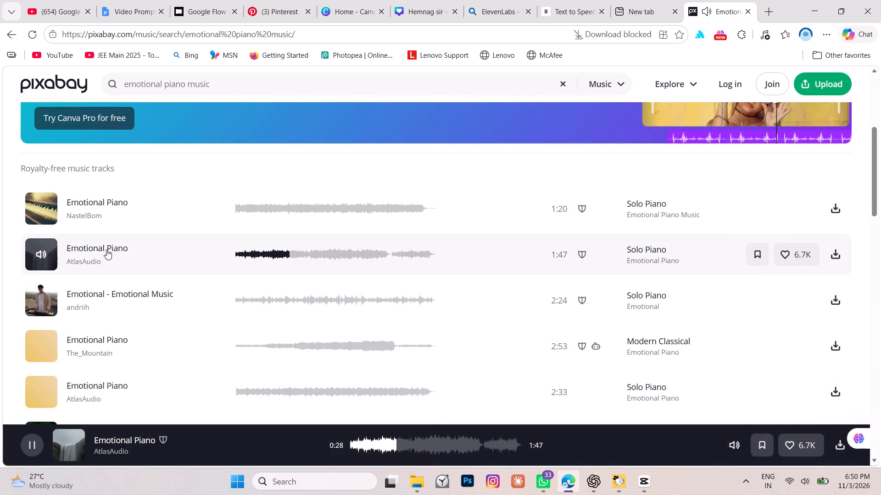
{"action": "left_click", "coordinate": [42, 252]}
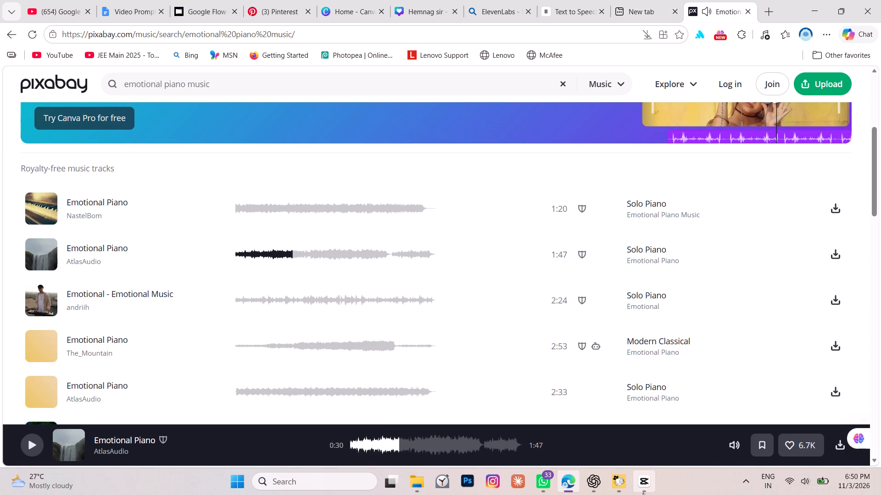
{"action": "left_click", "coordinate": [625, 484]}
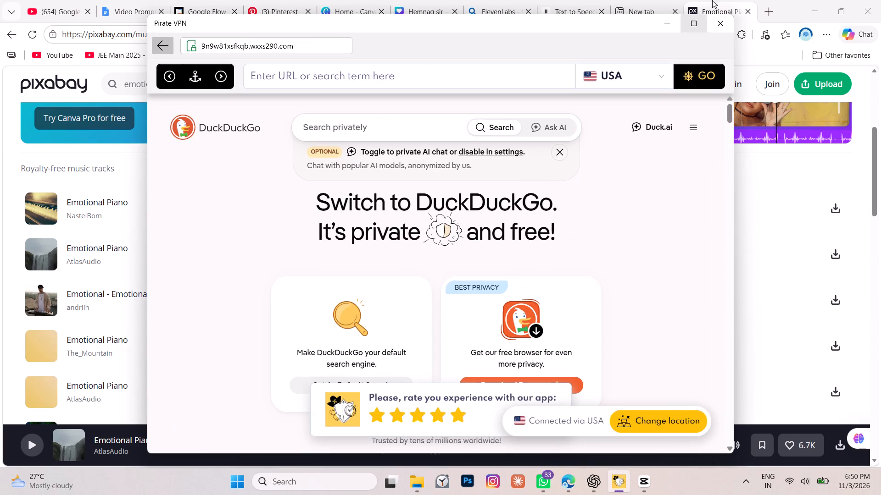
{"action": "left_click", "coordinate": [763, 50]}
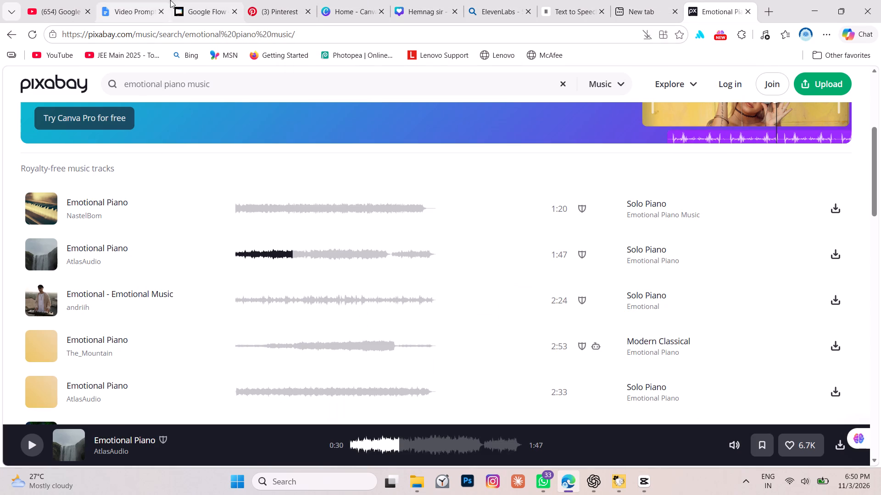
Switch to CapCut and briefly play the imported piano file in the preview player.
{"action": "left_click", "coordinate": [645, 484]}
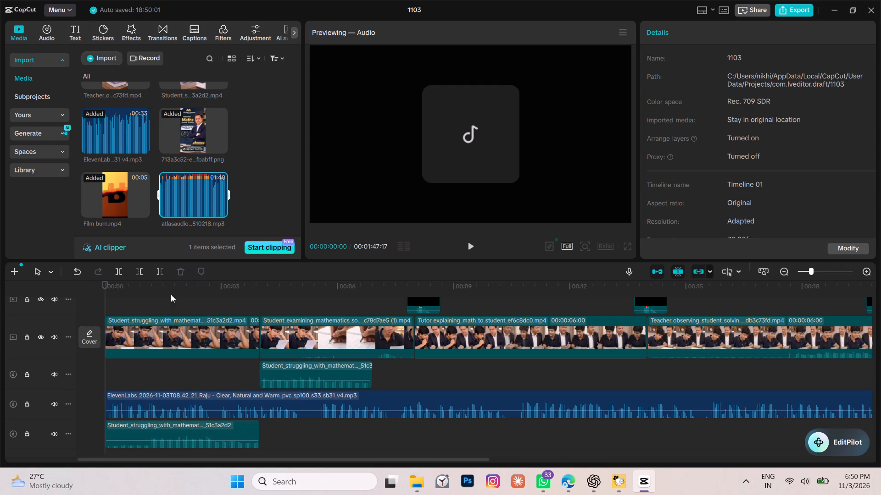
{"action": "left_click", "coordinate": [475, 251]}
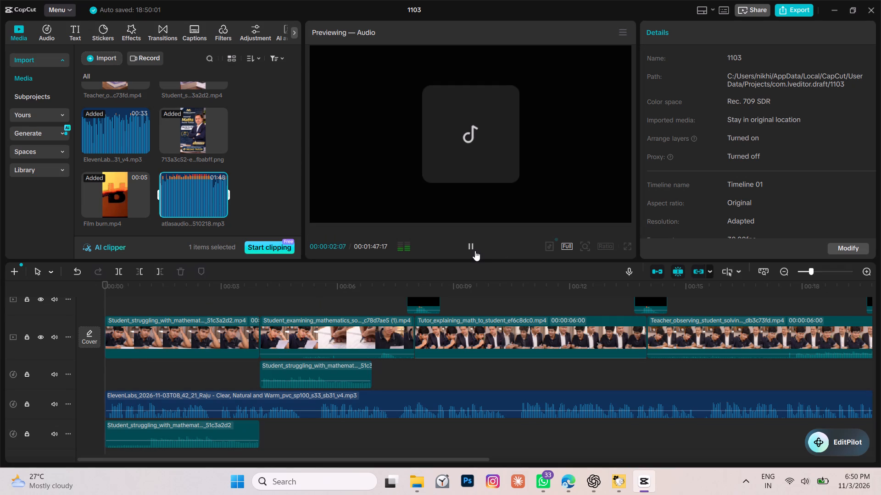
{"action": "left_click", "coordinate": [473, 247]}
Place the atlasaudio emotional piano music at the very start of the timeline, on its own audio track.
{"action": "left_click_drag", "start_coordinate": [199, 196], "coordinate": [106, 306]}
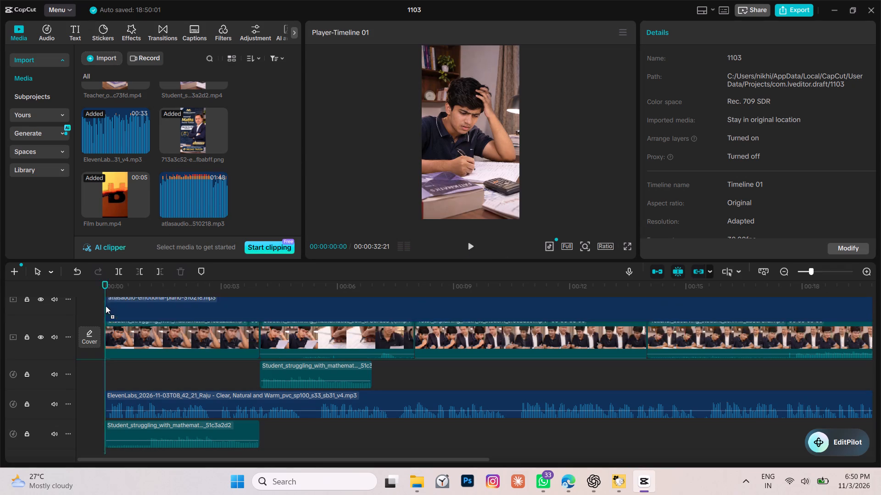
{"action": "left_click_drag", "start_coordinate": [106, 306], "coordinate": [103, 304]}
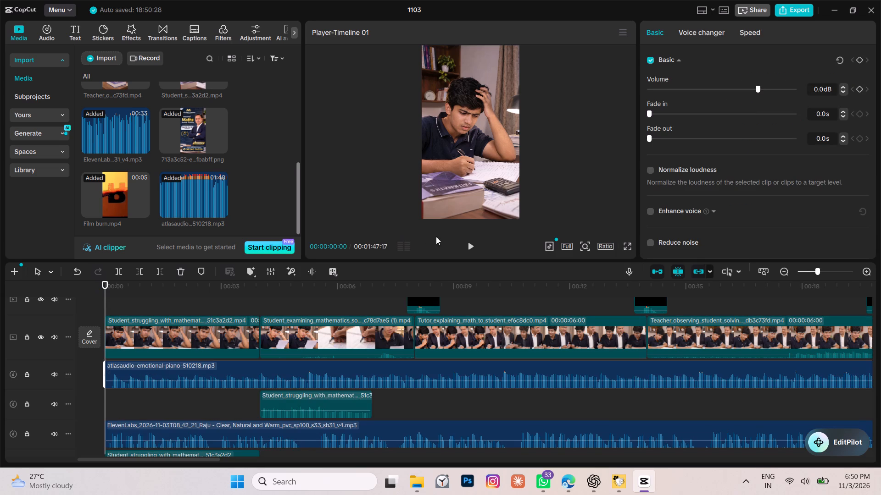
Play the timeline from the start and replay it from about 3.5 s to check the piano music against the voiceover.
{"action": "left_click", "coordinate": [469, 246]}
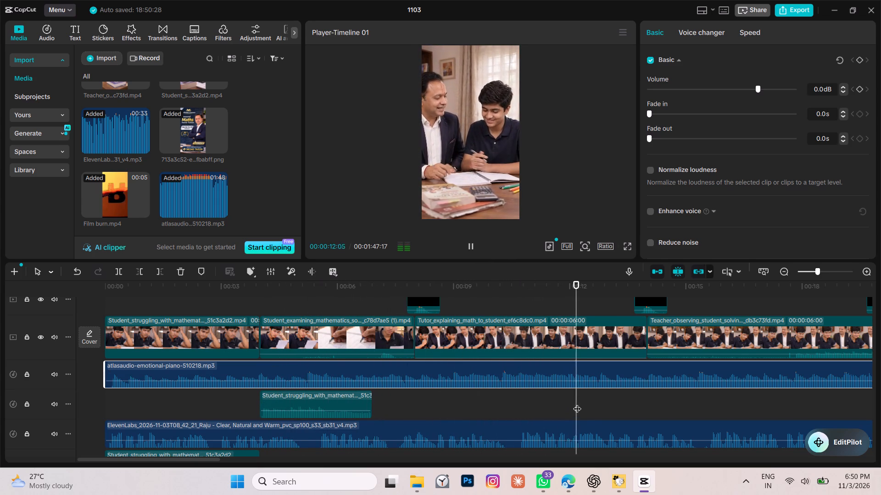
{"action": "left_click_drag", "start_coordinate": [626, 407], "coordinate": [594, 410]}
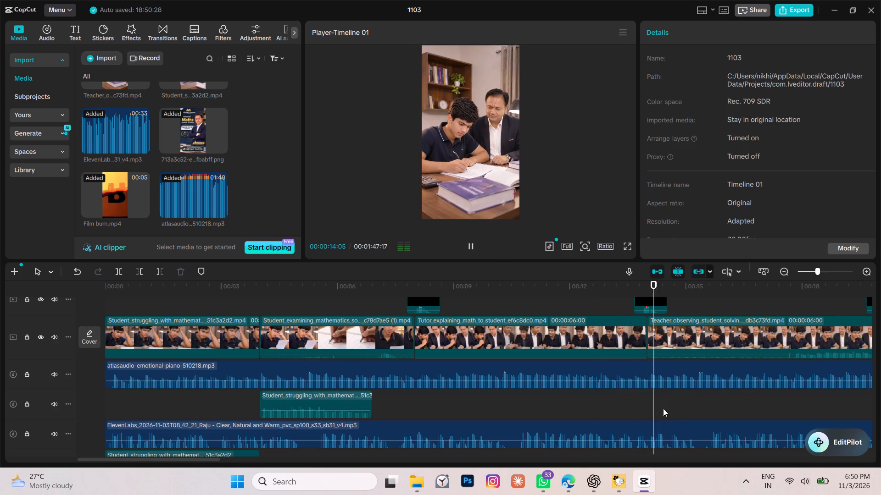
{"action": "left_click", "coordinate": [682, 406]}
{"action": "left_click_drag", "start_coordinate": [696, 407], "coordinate": [273, 380]}
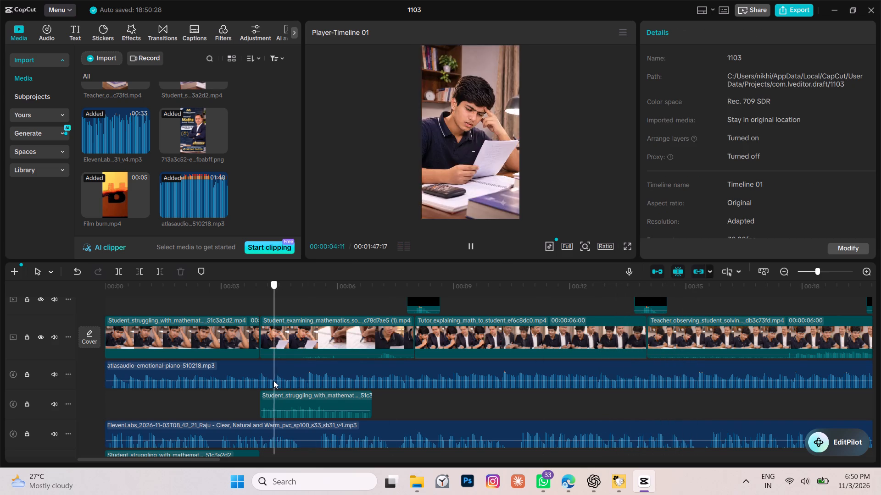
{"action": "left_click_drag", "start_coordinate": [273, 380], "coordinate": [242, 372]}
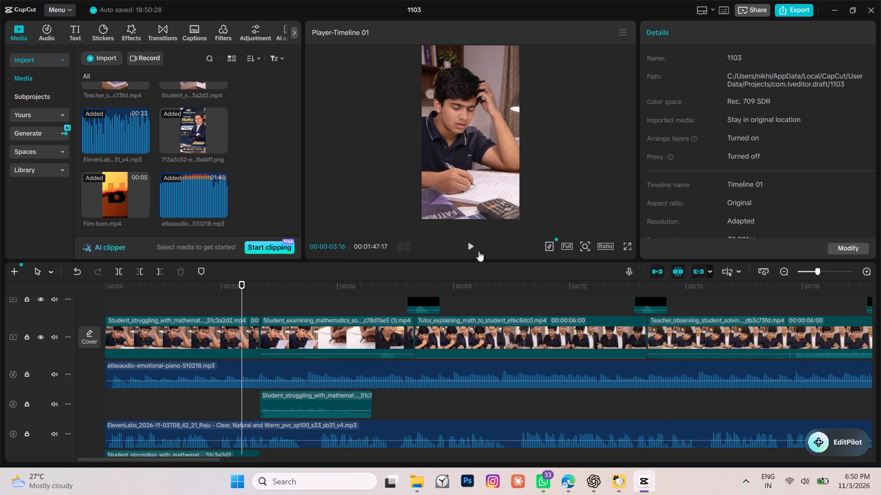
{"action": "left_click", "coordinate": [465, 245]}
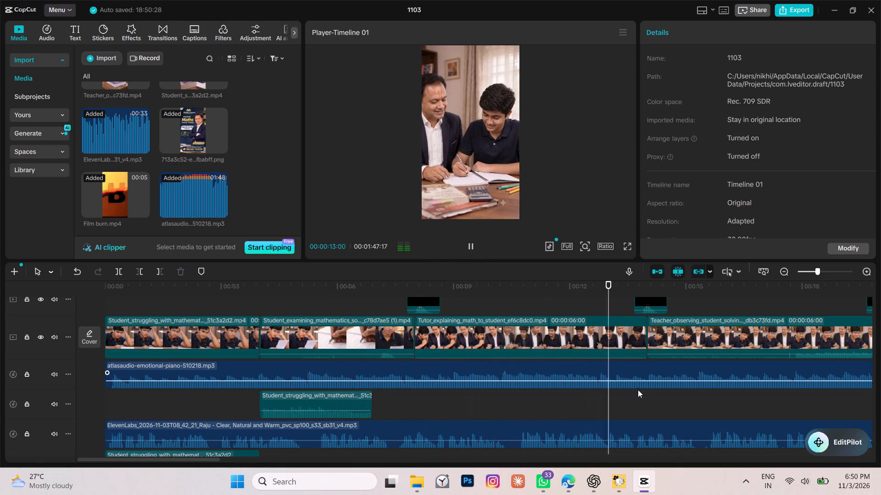
{"action": "left_click", "coordinate": [634, 403]}
{"action": "left_click_drag", "start_coordinate": [666, 405], "coordinate": [642, 413]}
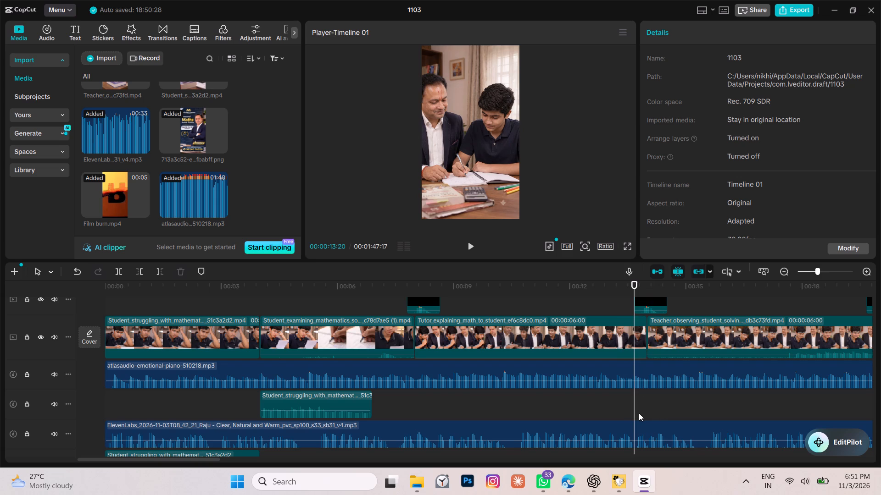
Cut the piano music clip at 00:00:10:13 and remove everything after that point.
{"action": "left_click_drag", "start_coordinate": [634, 413], "coordinate": [519, 415]}
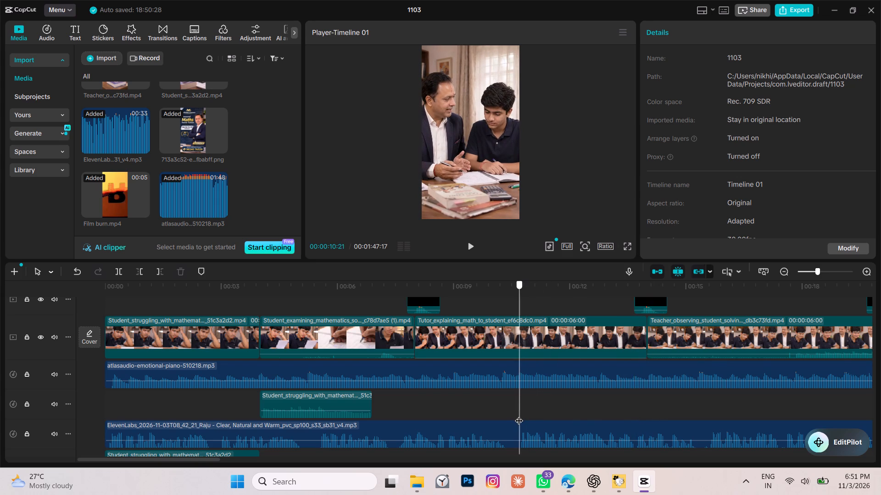
{"action": "left_click_drag", "start_coordinate": [519, 415], "coordinate": [508, 417]}
{"action": "left_click", "coordinate": [522, 375]}
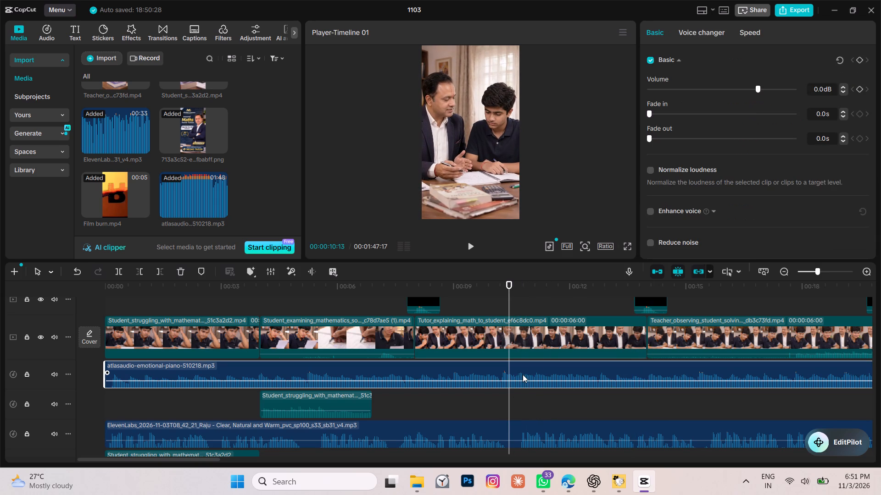
{"action": "key", "text": "w"}
{"action": "left_click_drag", "start_coordinate": [510, 374], "coordinate": [508, 374]}
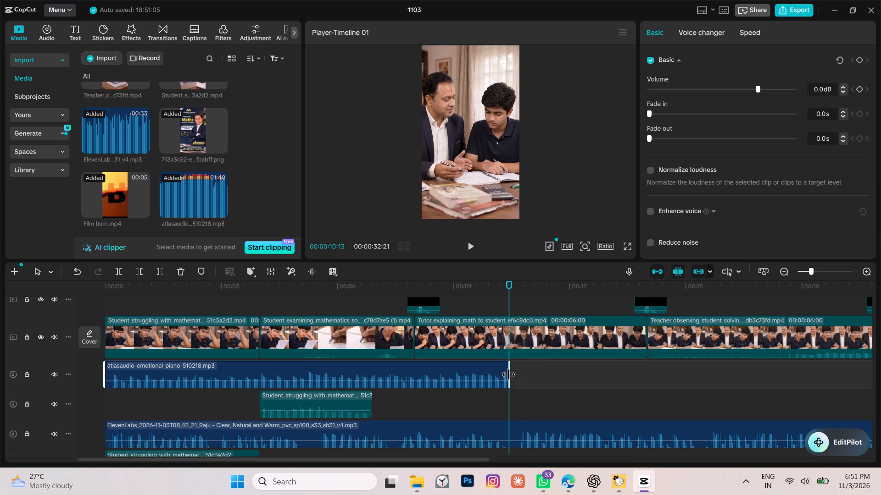
Shorten the end of the piano music clip slightly and lower its volume to -17.2 dB.
{"action": "left_click_drag", "start_coordinate": [508, 374], "coordinate": [499, 376]}
{"action": "left_click", "coordinate": [449, 381]}
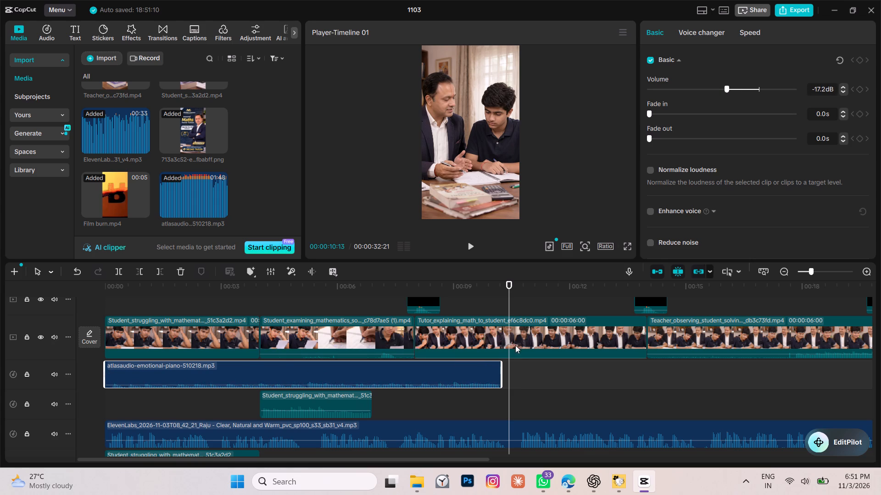
Play the timeline from the start to about 11 s to check the piano level against the voiceover.
{"action": "left_click_drag", "start_coordinate": [510, 363], "coordinate": [322, 363]}
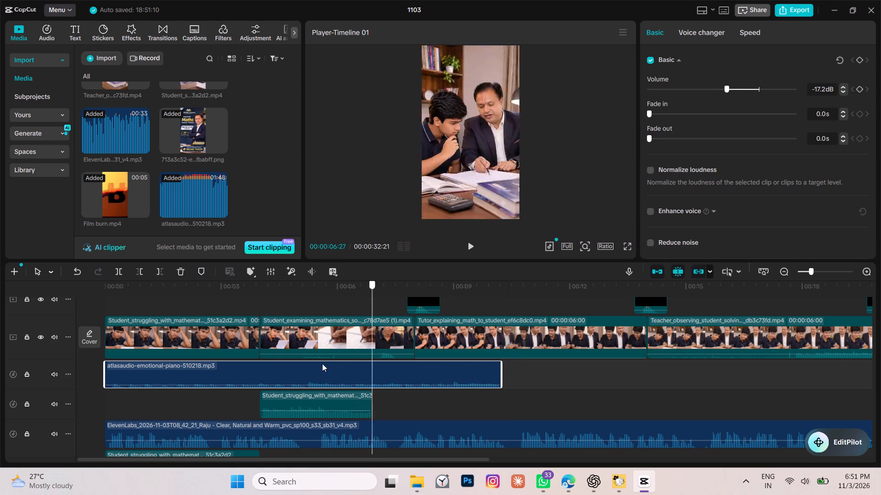
{"action": "left_click_drag", "start_coordinate": [322, 363], "coordinate": [103, 359]}
{"action": "left_click", "coordinate": [474, 248]}
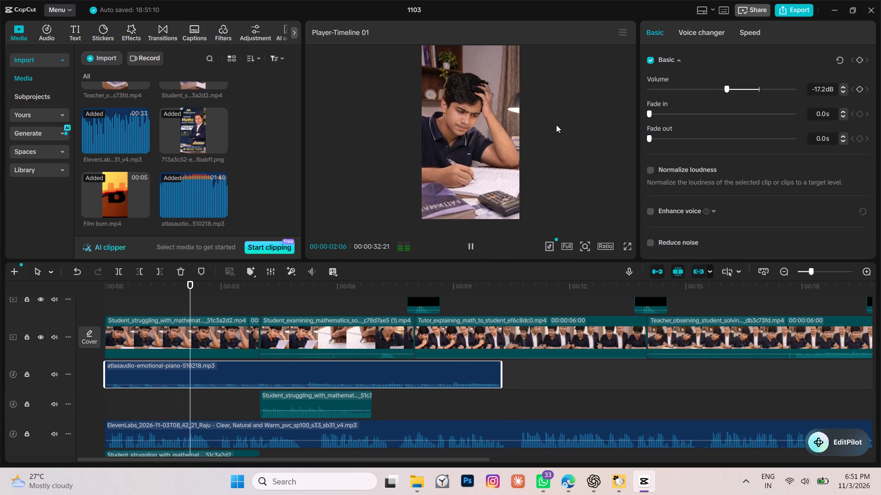
{"action": "scroll", "coordinate": [556, 125], "scroll_direction": "up", "scroll_amount": 1}
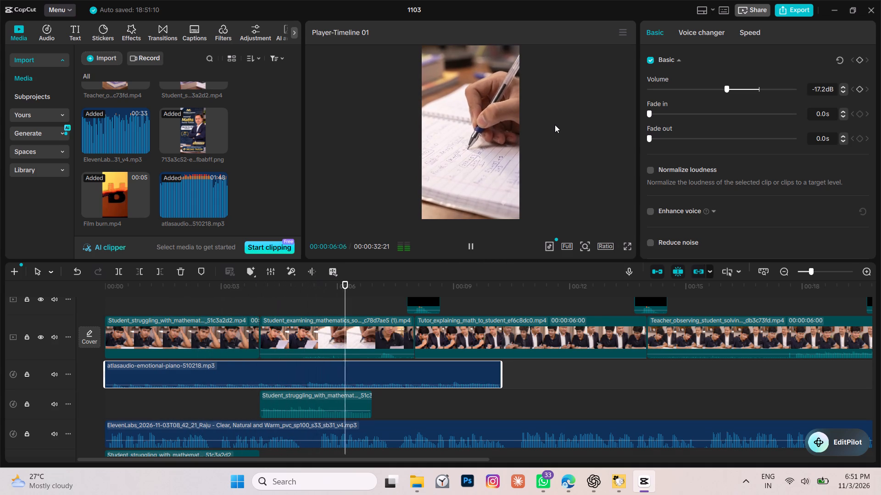
{"action": "left_click", "coordinate": [438, 430]}
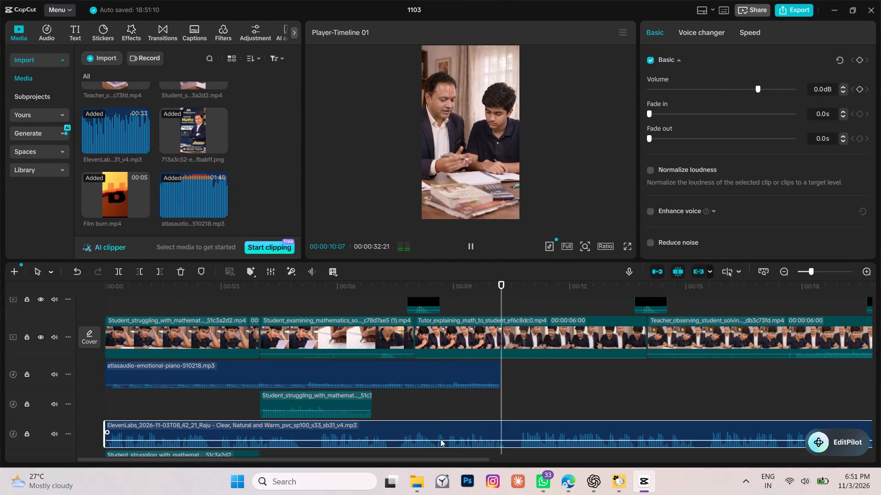
{"action": "left_click_drag", "start_coordinate": [572, 384], "coordinate": [525, 390]}
{"action": "left_click_drag", "start_coordinate": [621, 390], "coordinate": [538, 405]}
{"action": "left_click", "coordinate": [534, 405]}
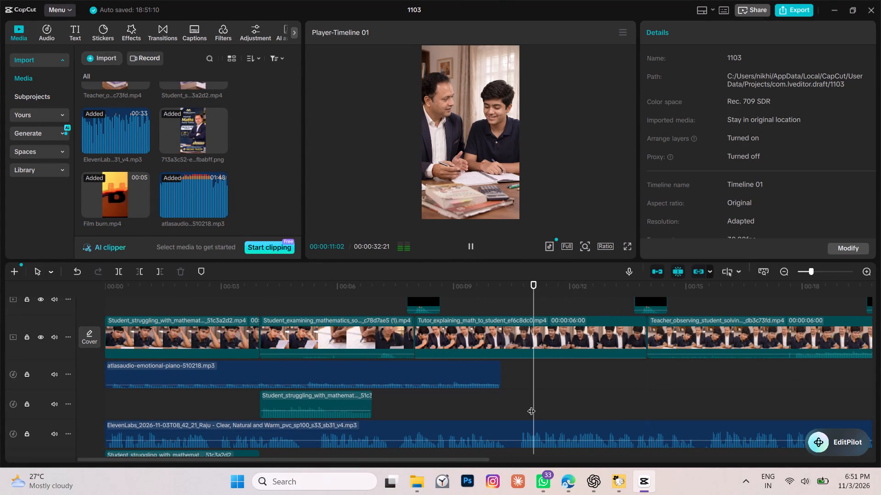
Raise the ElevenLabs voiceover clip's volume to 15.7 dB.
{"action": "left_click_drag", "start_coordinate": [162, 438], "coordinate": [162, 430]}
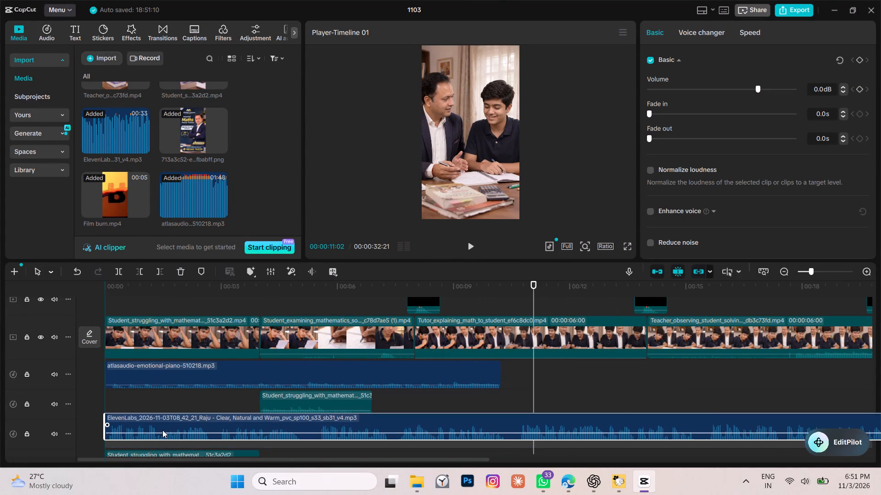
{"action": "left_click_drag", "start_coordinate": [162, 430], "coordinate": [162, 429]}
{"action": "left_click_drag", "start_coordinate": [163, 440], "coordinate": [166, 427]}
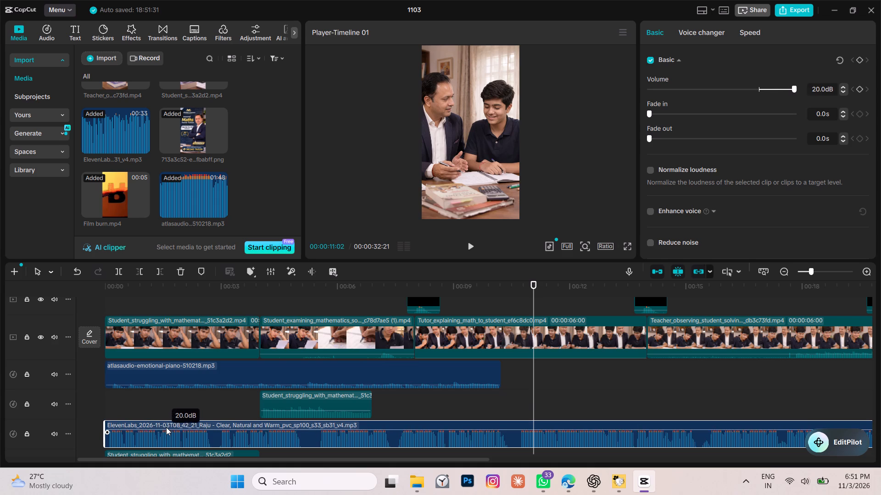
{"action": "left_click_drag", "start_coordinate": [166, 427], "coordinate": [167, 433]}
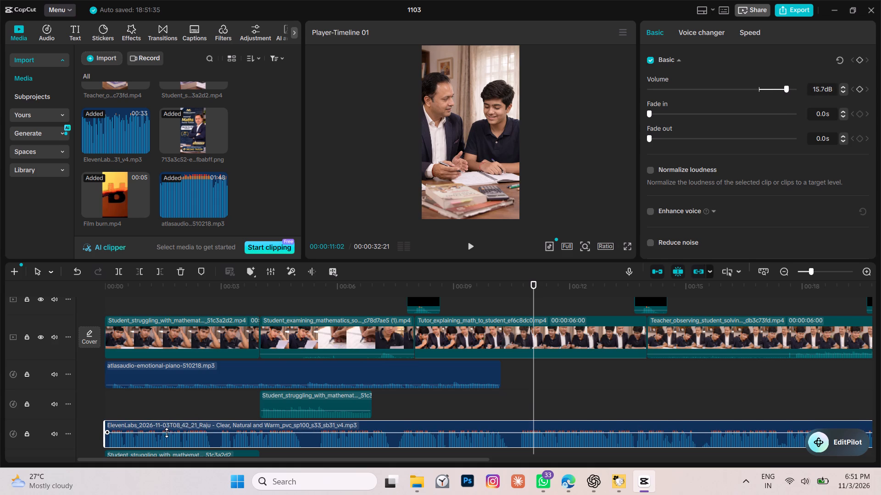
Play the timeline from the start to check the voiceover level against the piano music.
{"action": "left_click_drag", "start_coordinate": [535, 359], "coordinate": [267, 356]}
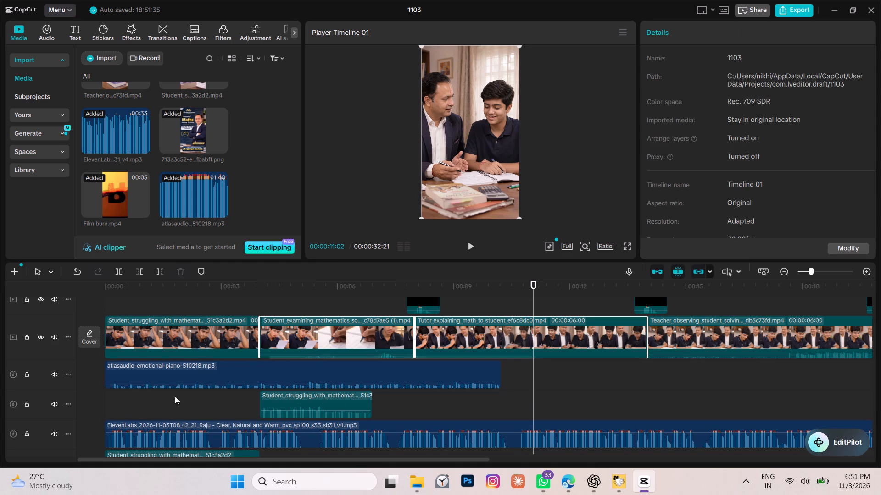
{"action": "left_click", "coordinate": [104, 412]}
{"action": "left_click", "coordinate": [110, 407]}
{"action": "left_click_drag", "start_coordinate": [112, 407], "coordinate": [96, 408]}
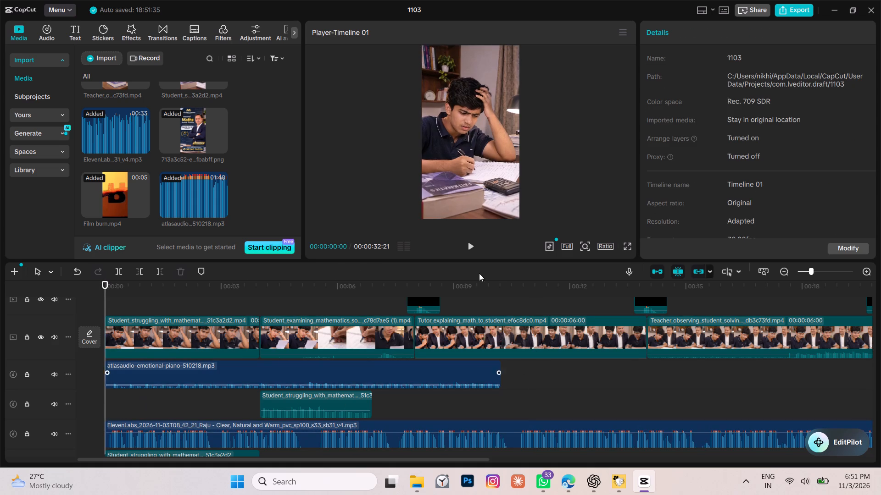
{"action": "left_click", "coordinate": [475, 248]}
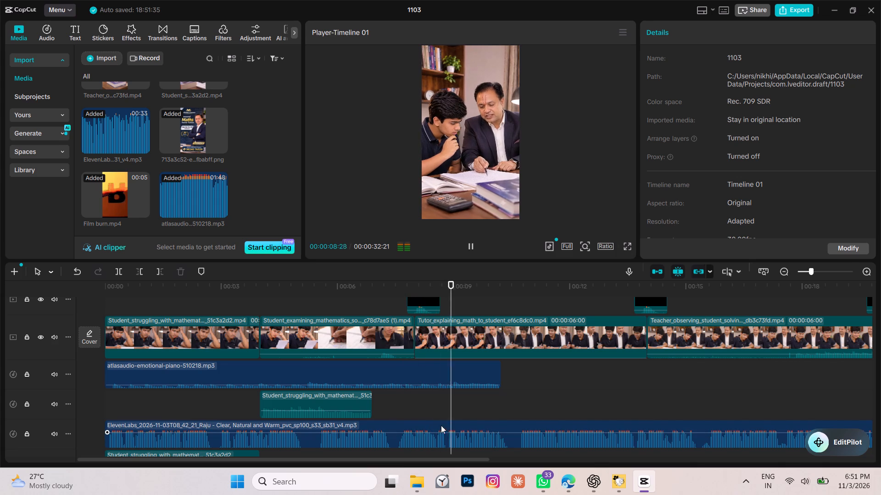
Set the ElevenLabs voiceover clip's volume to 3.6 dB.
{"action": "left_click", "coordinate": [486, 430]}
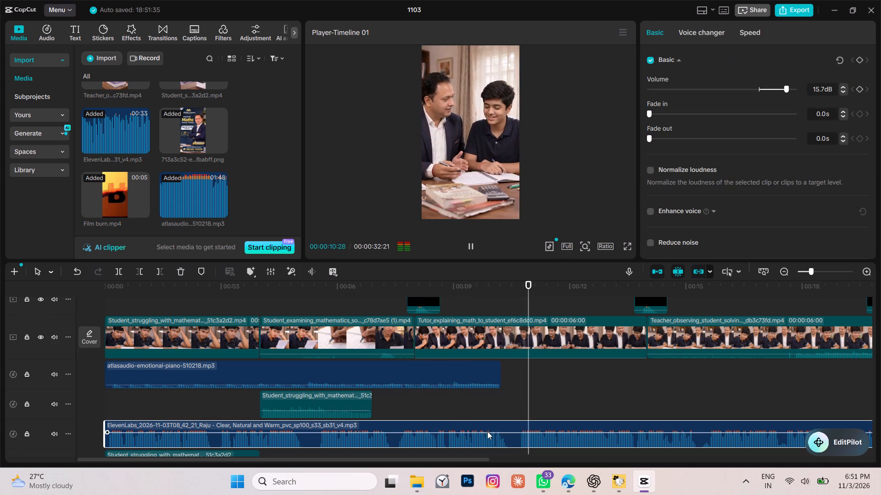
{"action": "left_click", "coordinate": [488, 432]}
{"action": "left_click_drag", "start_coordinate": [610, 389], "coordinate": [423, 420]}
{"action": "left_click_drag", "start_coordinate": [436, 433], "coordinate": [436, 437]}
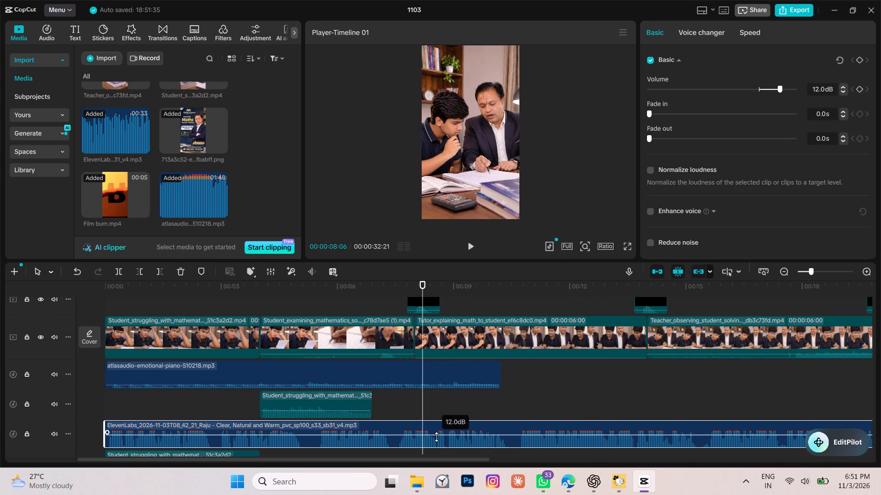
{"action": "left_click_drag", "start_coordinate": [436, 437], "coordinate": [435, 438]}
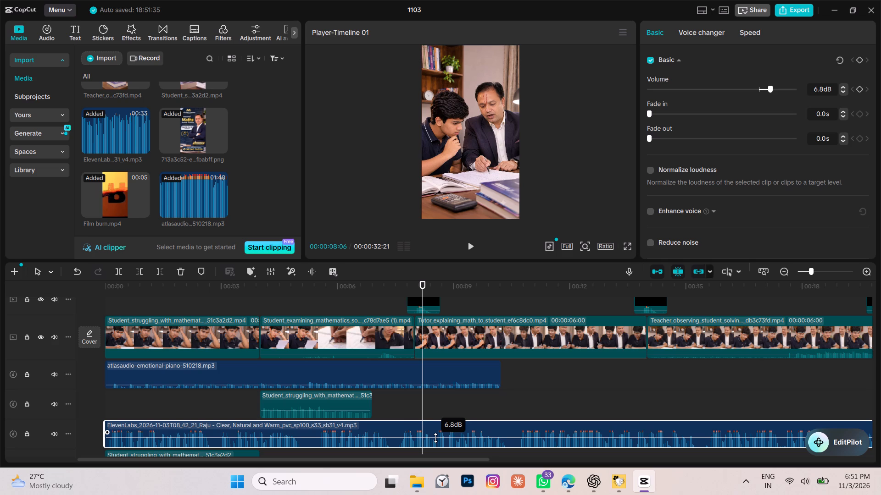
{"action": "left_click_drag", "start_coordinate": [435, 438], "coordinate": [435, 439]}
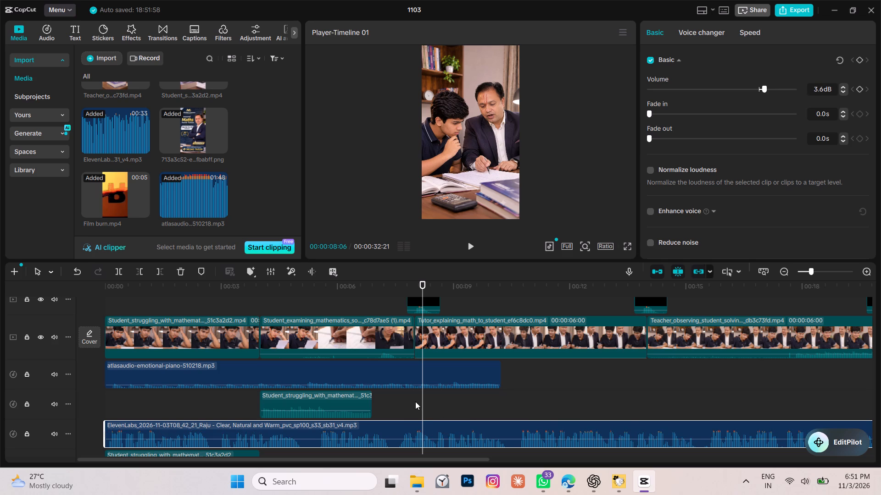
Set the piano music clip's volume to -10.0 dB.
{"action": "left_click", "coordinate": [449, 385]}
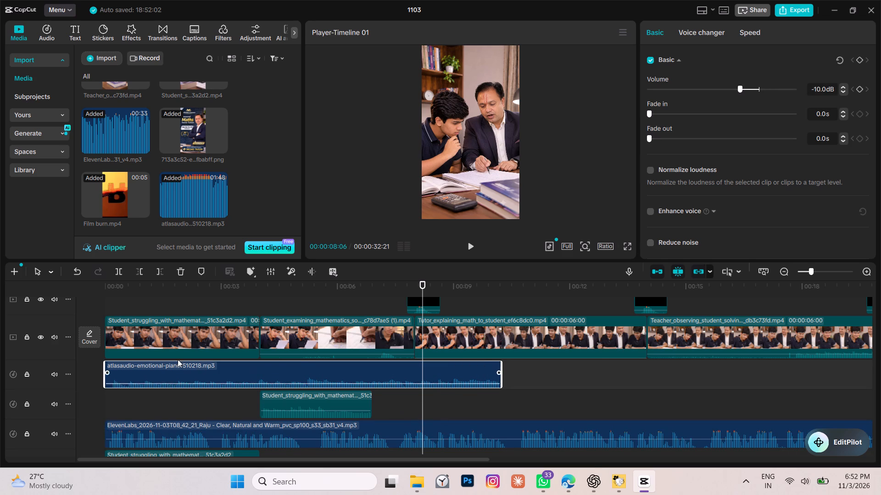
Trim a sliver off the beginning of the piano music clip and move it back to the timeline start.
{"action": "left_click_drag", "start_coordinate": [106, 376], "coordinate": [111, 376]}
{"action": "left_click_drag", "start_coordinate": [157, 372], "coordinate": [151, 375]}
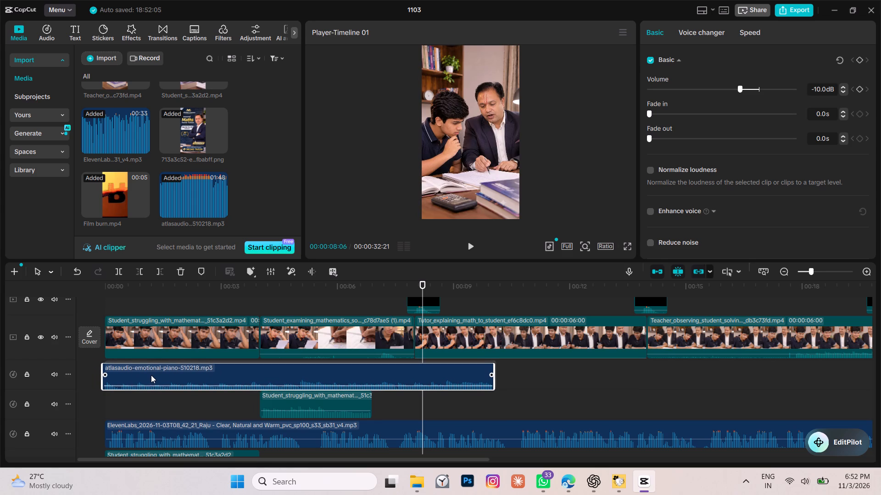
{"action": "left_click_drag", "start_coordinate": [151, 375], "coordinate": [152, 374]}
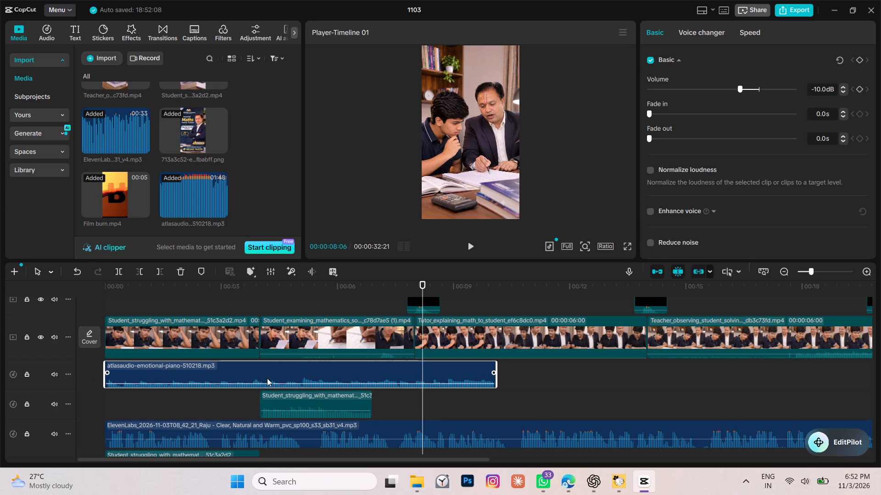
Play the timeline from 00:00:00:00 to check the balance of piano music and voiceover.
{"action": "left_click_drag", "start_coordinate": [424, 288], "coordinate": [70, 293]}
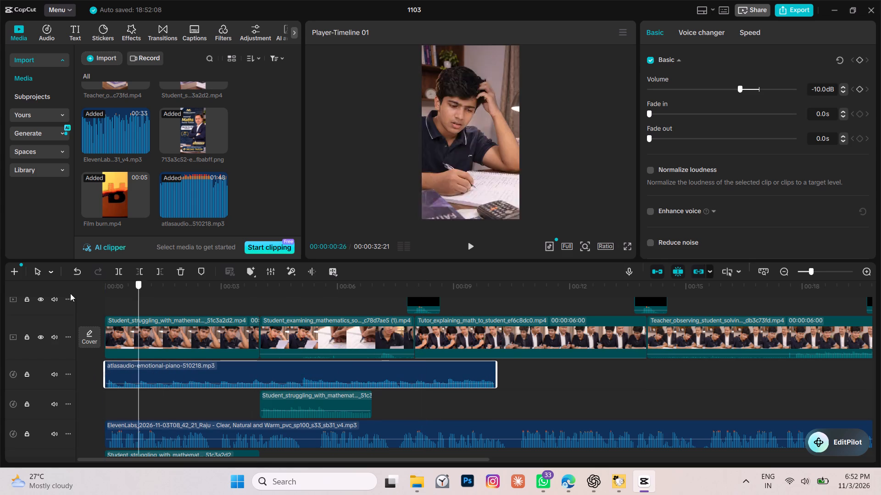
{"action": "left_click_drag", "start_coordinate": [70, 293], "coordinate": [57, 294]}
{"action": "left_click", "coordinate": [470, 248]}
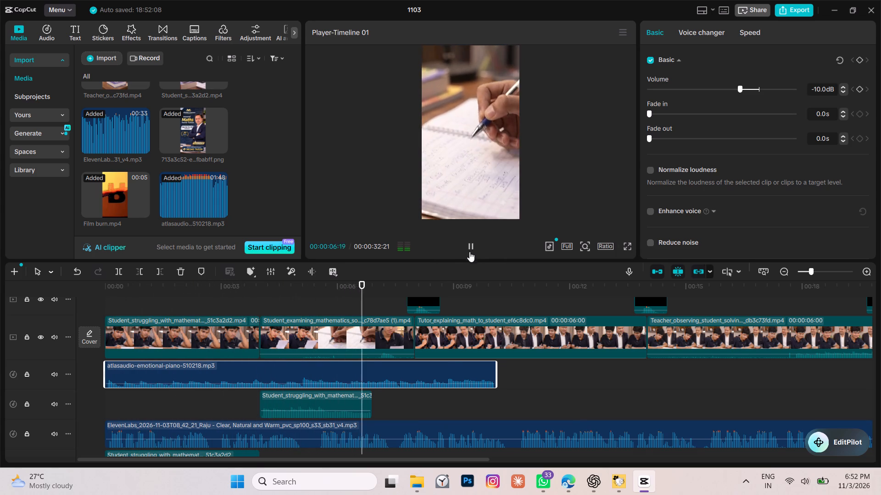
Delete the two separate Student_struggling audio clips beneath the first two scenes.
{"action": "left_click", "coordinate": [326, 403]}
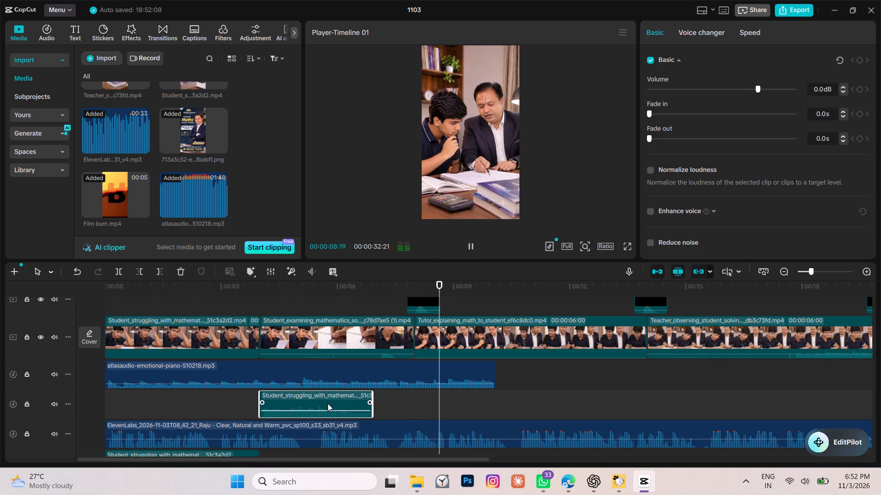
{"action": "key", "text": "Delete"}
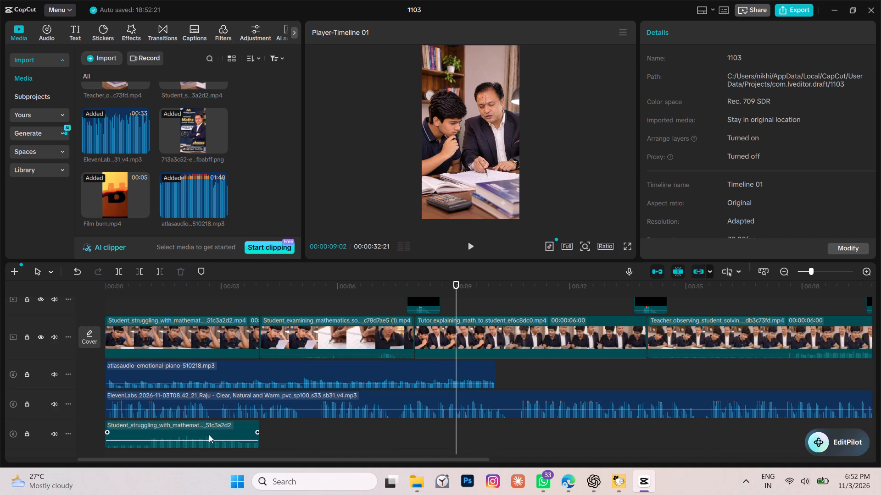
{"action": "left_click", "coordinate": [206, 430]}
{"action": "key", "text": "Delete"}
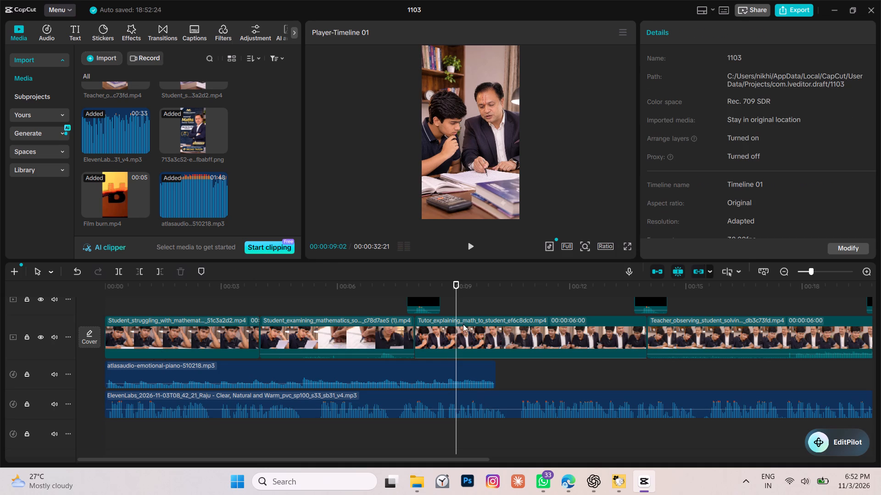
Play the whole video from start to end, then replay the opening up to about 8 s to check the sound.
{"action": "left_click", "coordinate": [458, 345]}
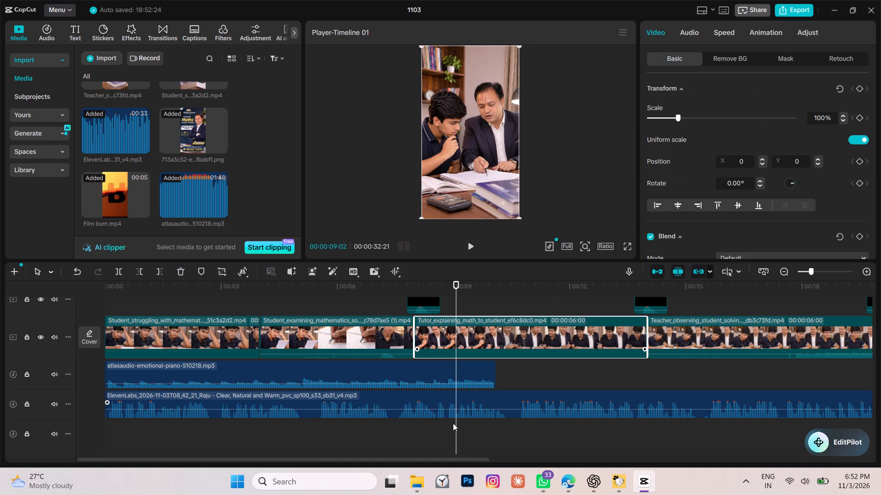
{"action": "left_click_drag", "start_coordinate": [458, 443], "coordinate": [57, 412]}
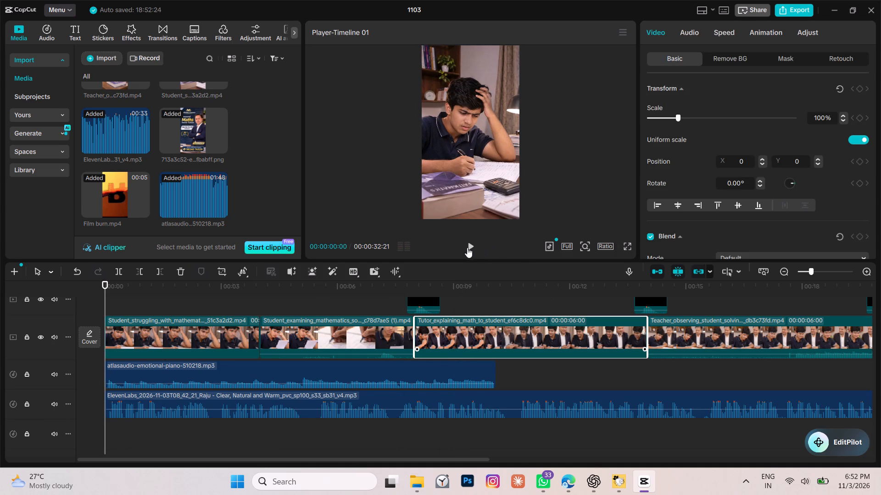
{"action": "left_click", "coordinate": [467, 247]}
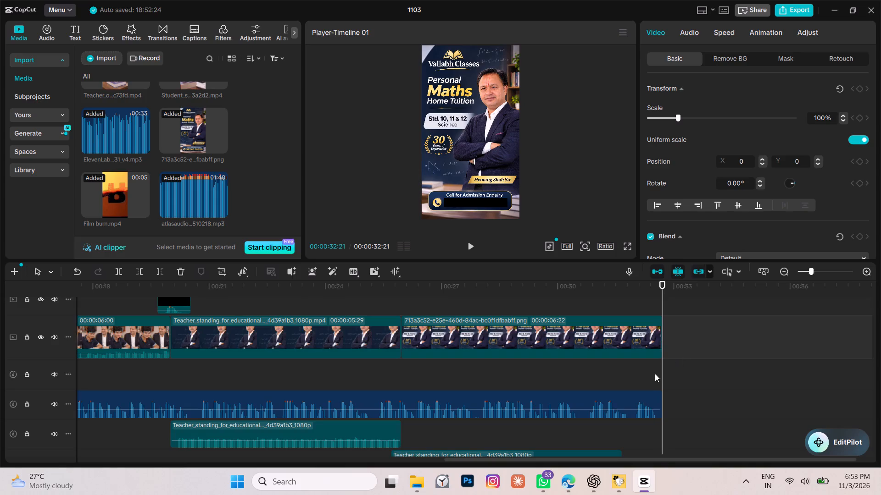
{"action": "left_click_drag", "start_coordinate": [665, 372], "coordinate": [0, 390]}
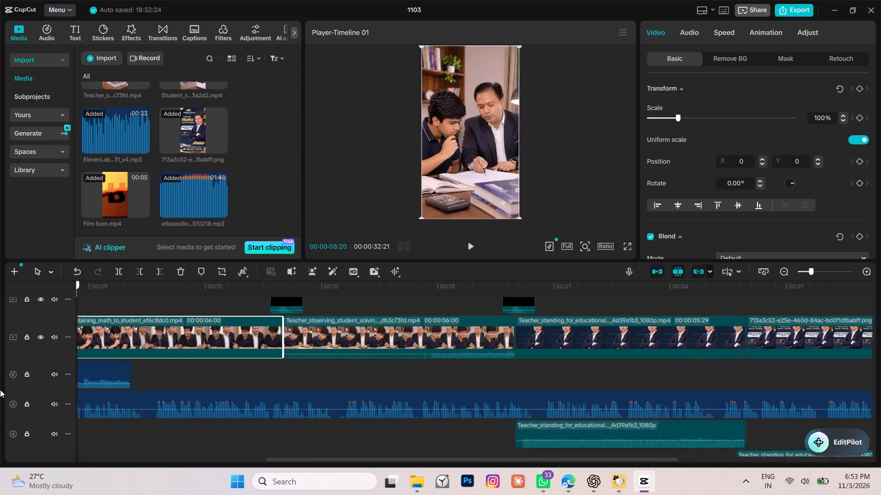
{"action": "left_click_drag", "start_coordinate": [0, 390], "coordinate": [49, 393]}
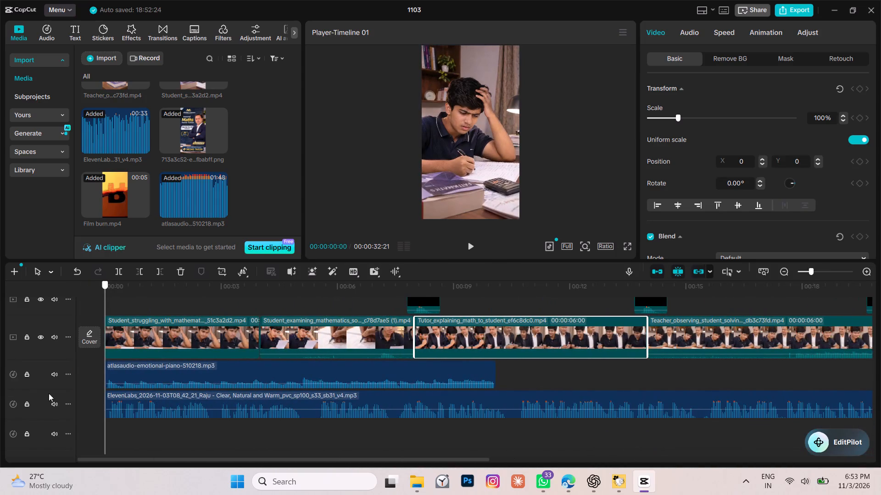
{"action": "left_click_drag", "start_coordinate": [49, 393], "coordinate": [99, 407]}
{"action": "left_click", "coordinate": [473, 245]}
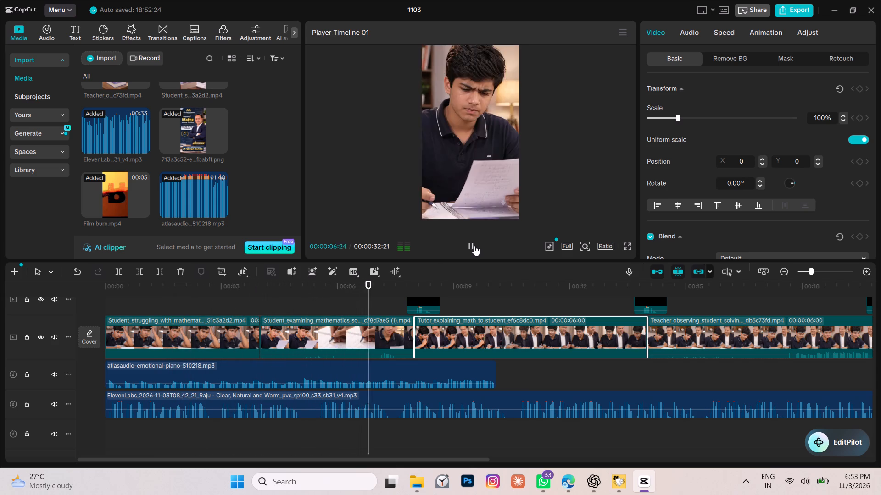
{"action": "left_click", "coordinate": [474, 246]}
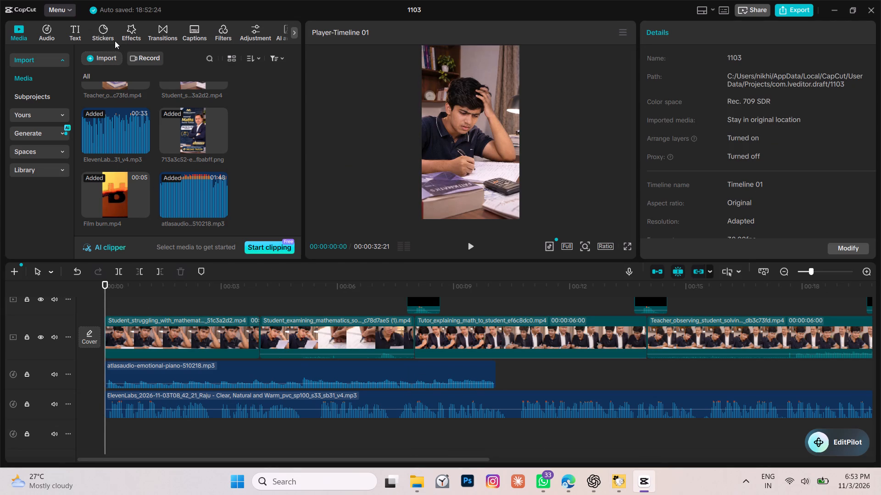
{"action": "left_click", "coordinate": [76, 34]}
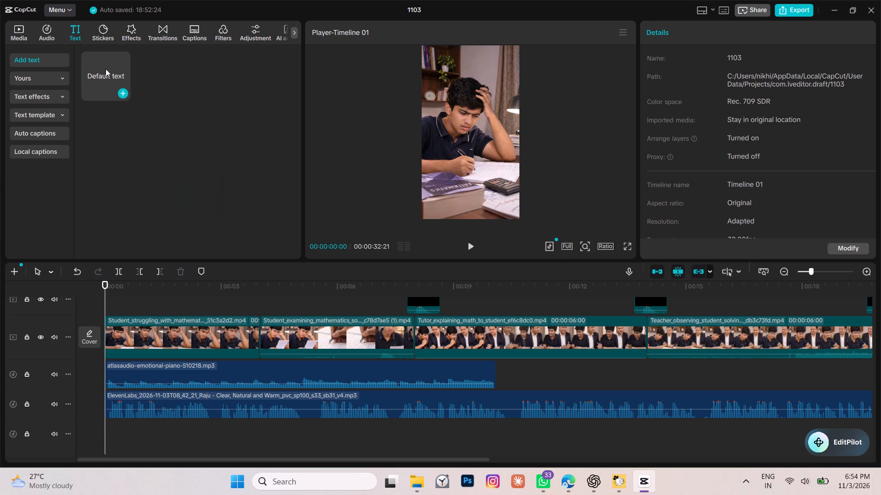
{"action": "left_click", "coordinate": [121, 92]}
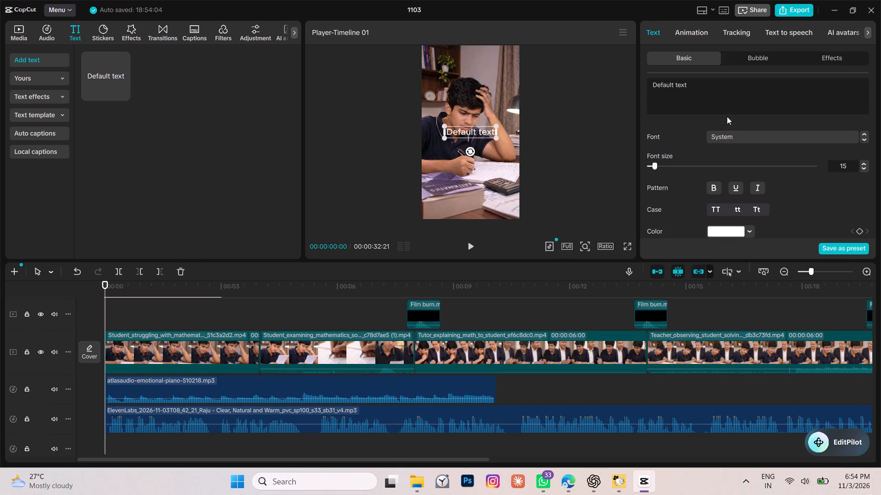
Select the placeholder wording "Default text" in the new text clip for editing.
{"action": "left_click_drag", "start_coordinate": [703, 87], "coordinate": [632, 89]}
{"action": "left_click", "coordinate": [632, 89]}
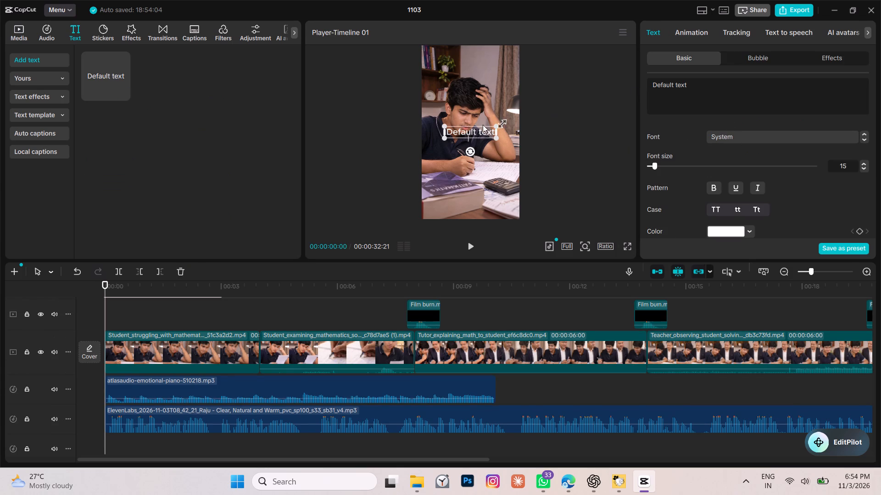
Replace the placeholder wording with the copied Scene 1 line and break it onto a second line before "with Maths".
{"action": "triple_click", "coordinate": [475, 131]}
{"action": "left_click", "coordinate": [475, 131]}
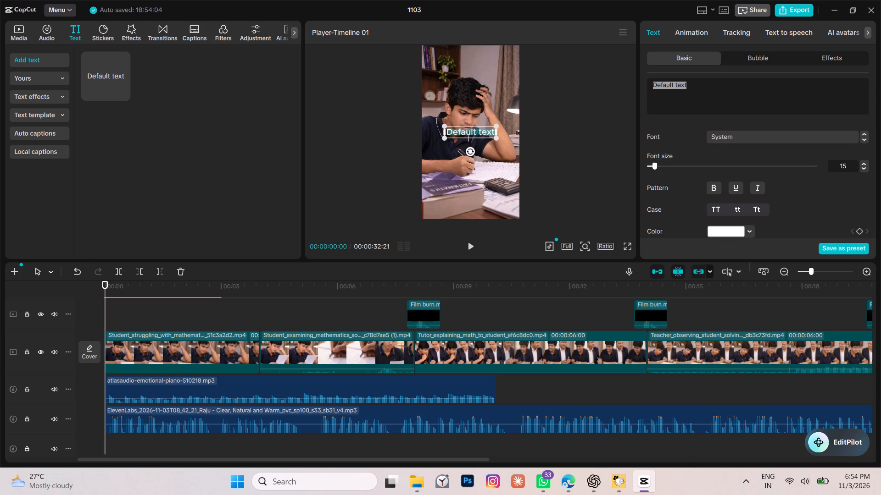
{"action": "key", "text": "ctrl+v"}
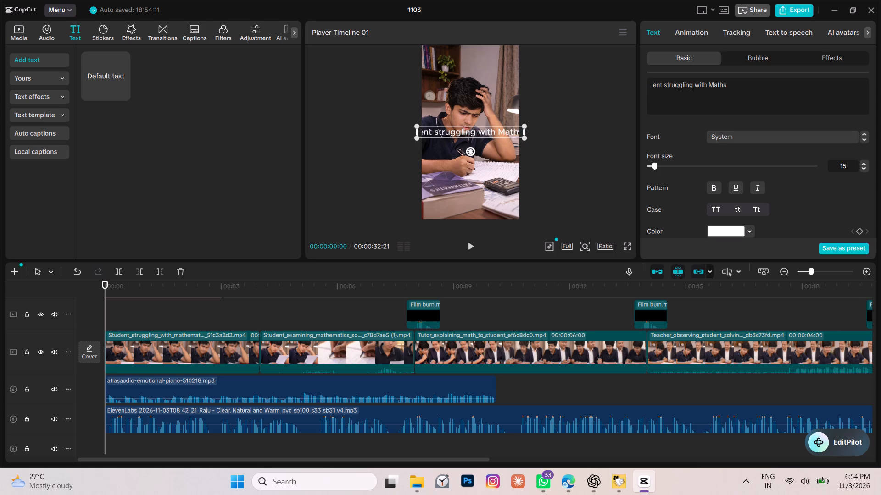
{"action": "left_click", "coordinate": [478, 132]}
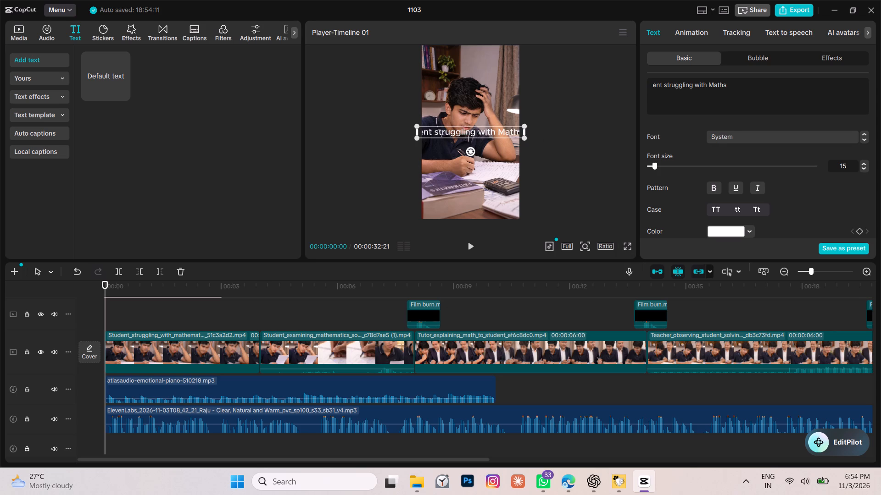
{"action": "left_click", "coordinate": [479, 132]}
{"action": "key", "text": "shift+Return"}
{"action": "left_click", "coordinate": [536, 127]}
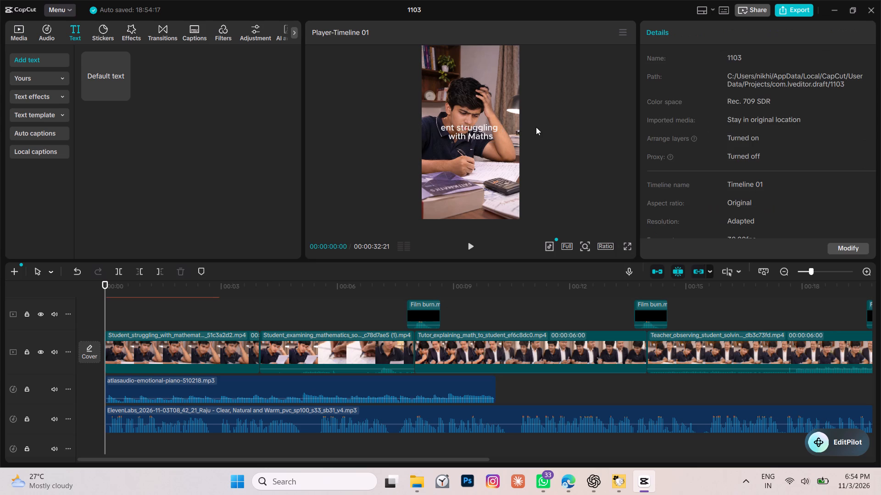
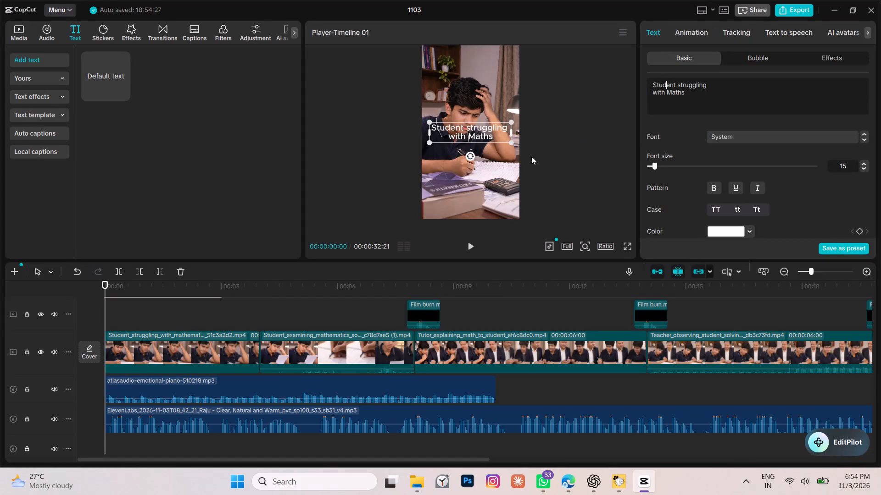
Select the "Student struggling with Maths" text in the preview, open the text templates and try reloading them.
{"action": "left_click", "coordinate": [574, 136]}
{"action": "left_click", "coordinate": [466, 137]}
{"action": "scroll", "coordinate": [761, 49], "scroll_direction": "down", "scroll_amount": 2}
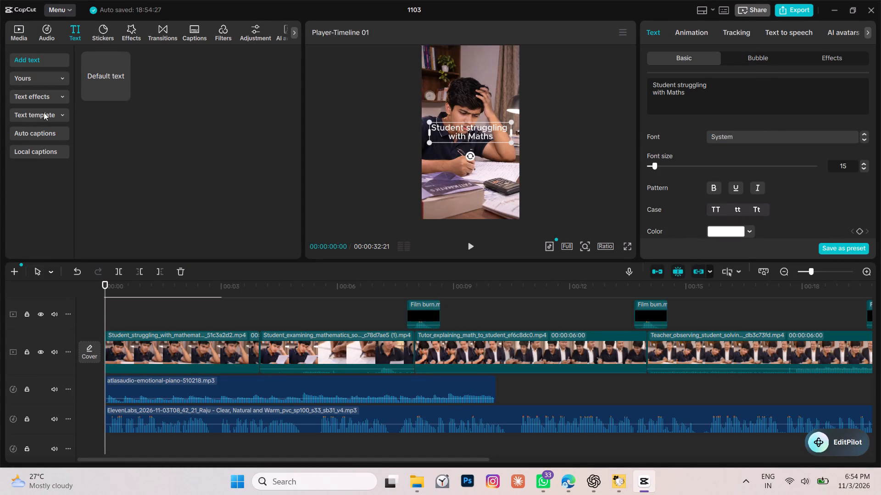
{"action": "left_click", "coordinate": [49, 115]}
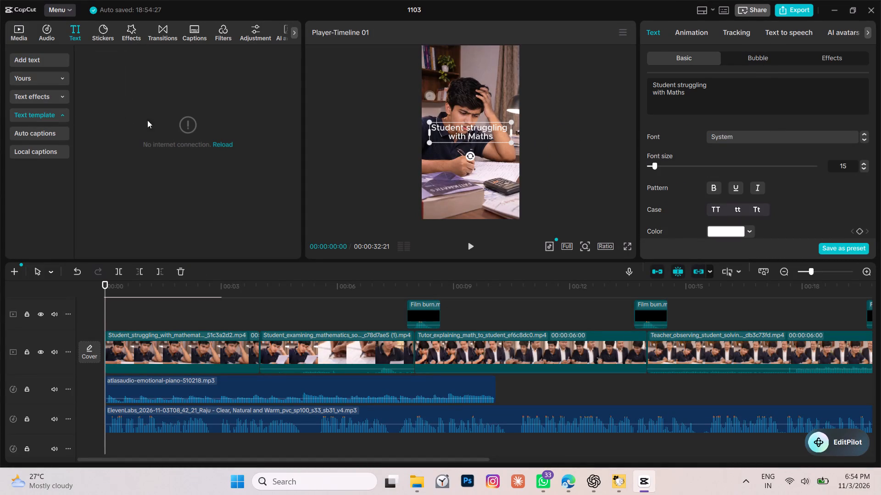
{"action": "left_click", "coordinate": [222, 143]}
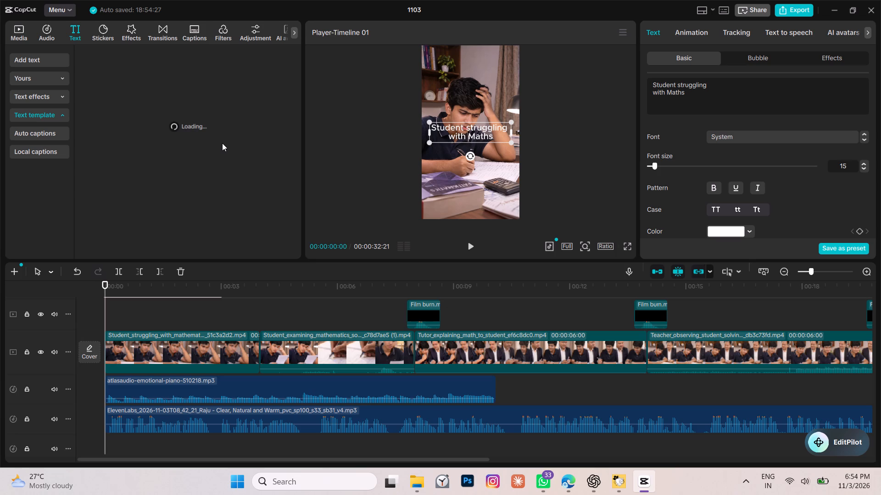
{"action": "triple_click", "coordinate": [222, 143]}
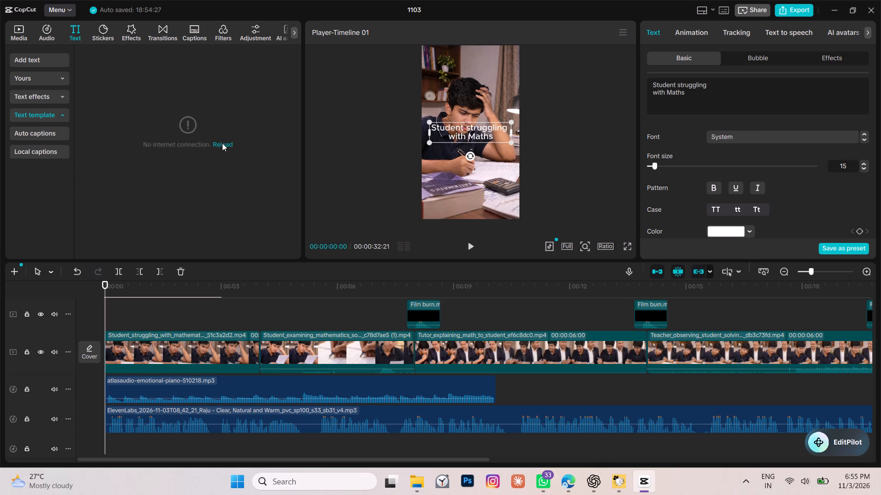
{"action": "double_click", "coordinate": [222, 143]}
Switch to Pirate VPN and look over its open page and connection controls.
{"action": "left_click", "coordinate": [619, 478]}
{"action": "scroll", "coordinate": [586, 261], "scroll_direction": "down", "scroll_amount": 1}
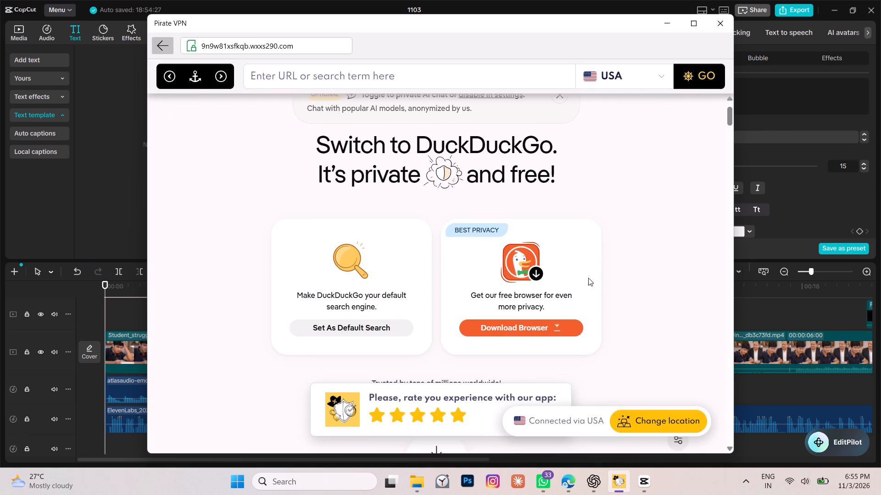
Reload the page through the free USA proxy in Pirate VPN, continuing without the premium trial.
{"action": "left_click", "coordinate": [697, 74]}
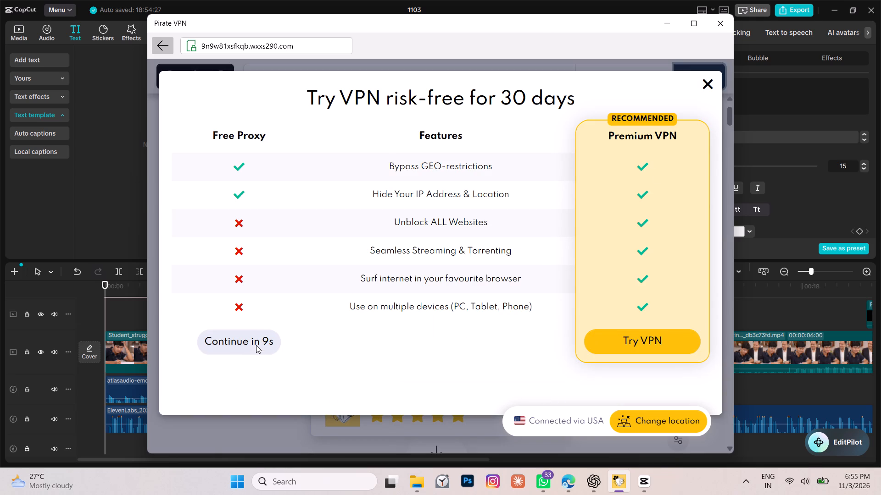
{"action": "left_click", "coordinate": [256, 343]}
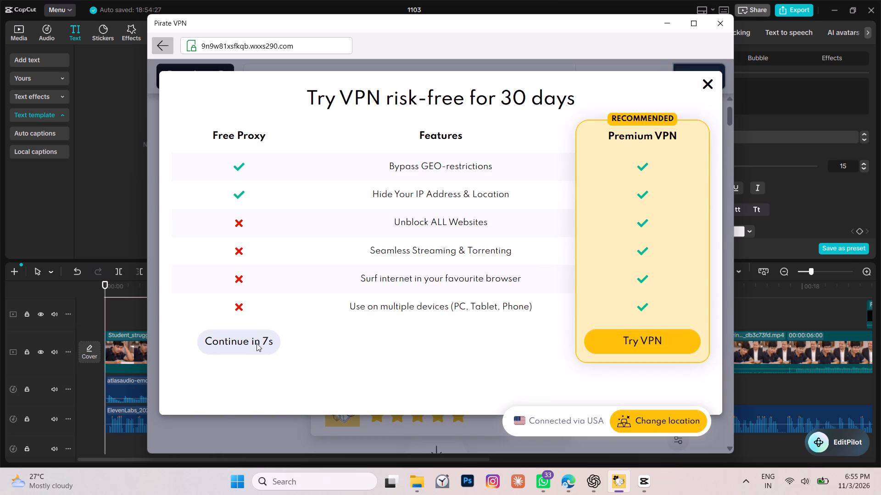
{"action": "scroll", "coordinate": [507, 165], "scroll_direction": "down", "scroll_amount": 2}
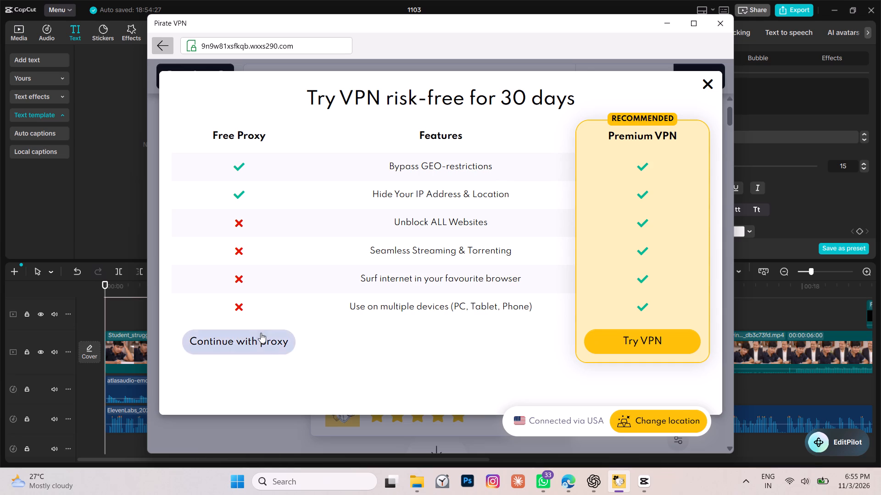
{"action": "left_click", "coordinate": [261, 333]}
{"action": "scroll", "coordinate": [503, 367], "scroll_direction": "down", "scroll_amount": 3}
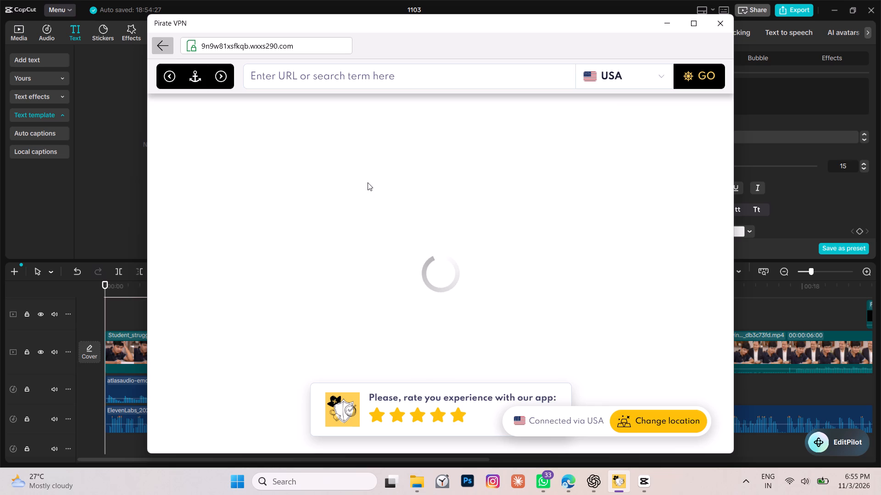
Look through the DuckDuckGo page loaded over the proxy, and switch back to CapCut.
{"action": "scroll", "coordinate": [485, 227], "scroll_direction": "down", "scroll_amount": 4}
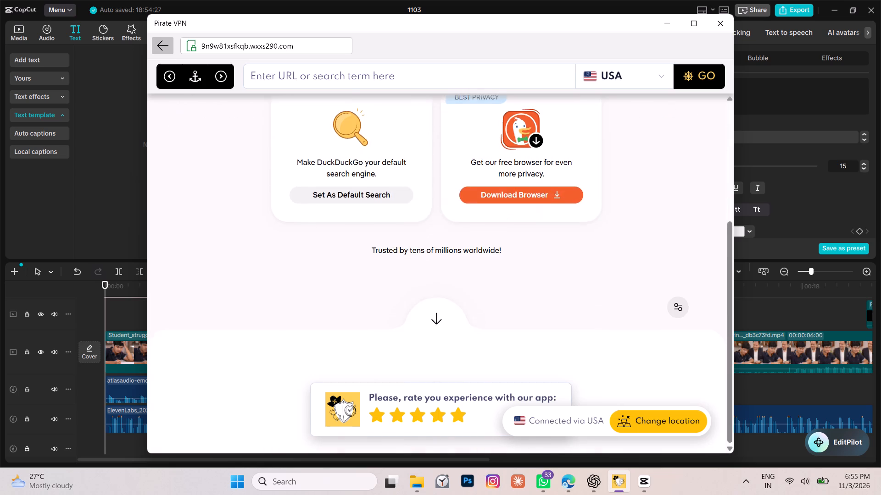
{"action": "scroll", "coordinate": [485, 227], "scroll_direction": "down", "scroll_amount": 3}
{"action": "scroll", "coordinate": [516, 256], "scroll_direction": "down", "scroll_amount": 5}
{"action": "scroll", "coordinate": [517, 255], "scroll_direction": "up", "scroll_amount": 6}
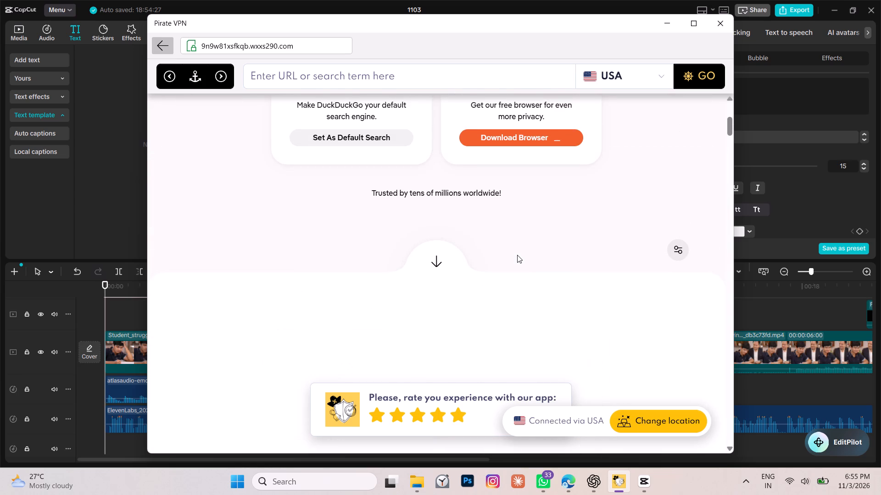
{"action": "scroll", "coordinate": [484, 275], "scroll_direction": "down", "scroll_amount": 14}
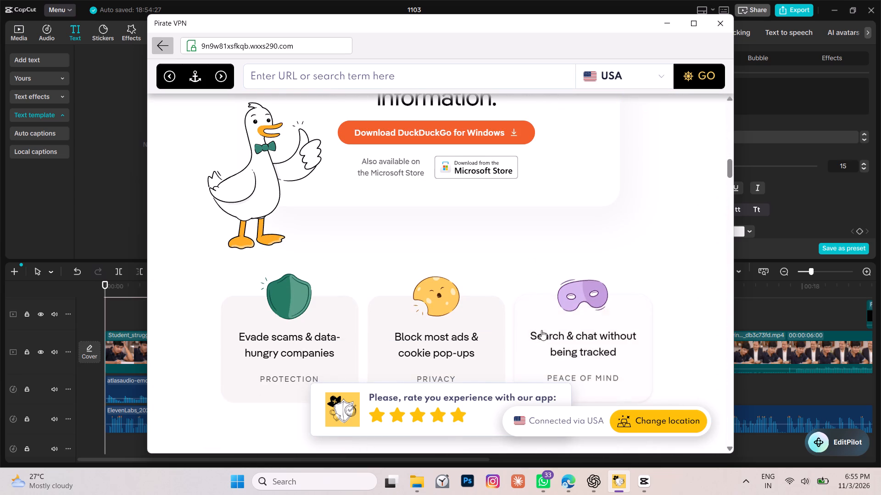
{"action": "scroll", "coordinate": [542, 342], "scroll_direction": "down", "scroll_amount": 6}
{"action": "left_click", "coordinate": [658, 24]}
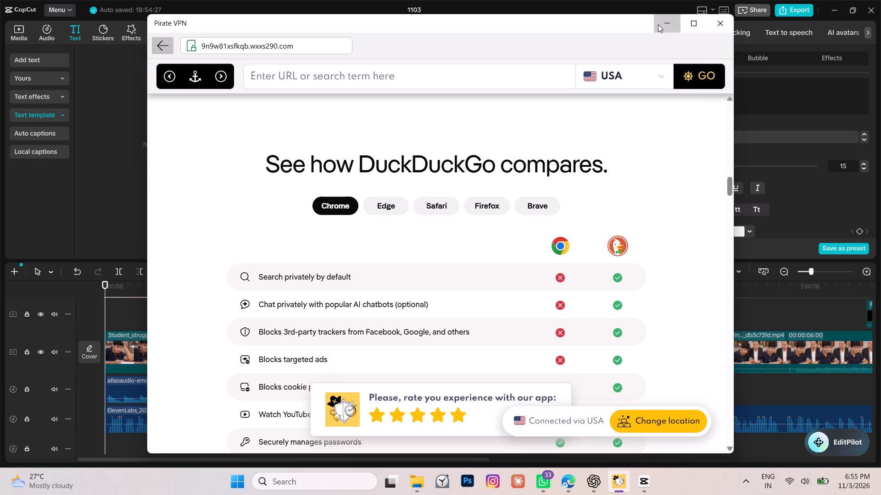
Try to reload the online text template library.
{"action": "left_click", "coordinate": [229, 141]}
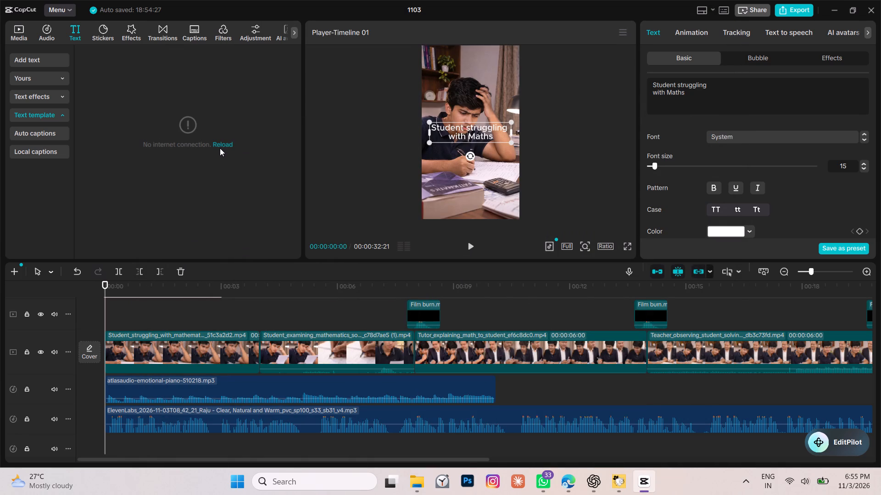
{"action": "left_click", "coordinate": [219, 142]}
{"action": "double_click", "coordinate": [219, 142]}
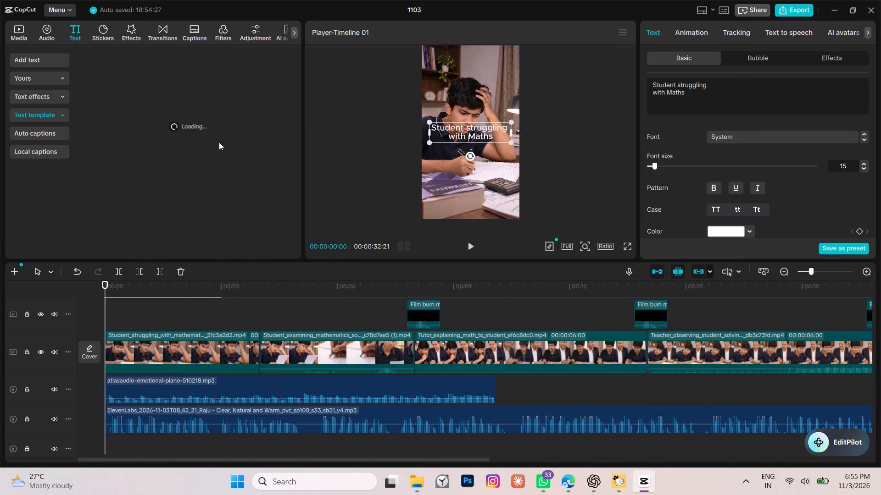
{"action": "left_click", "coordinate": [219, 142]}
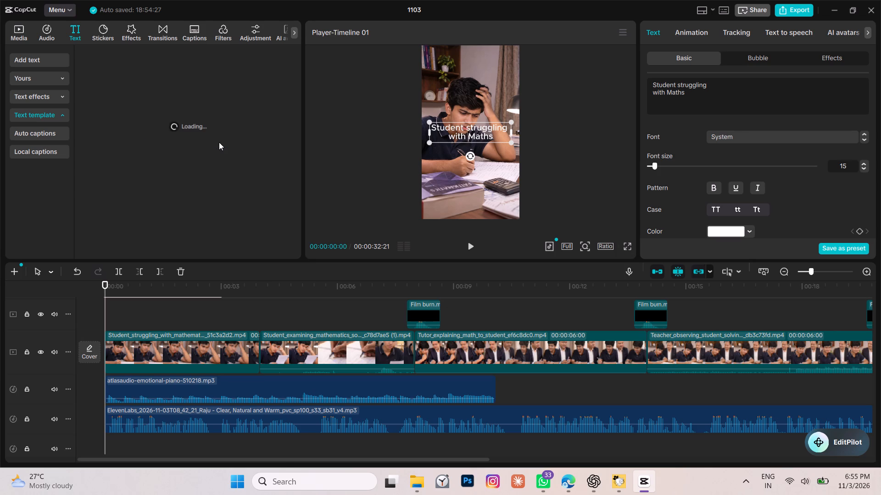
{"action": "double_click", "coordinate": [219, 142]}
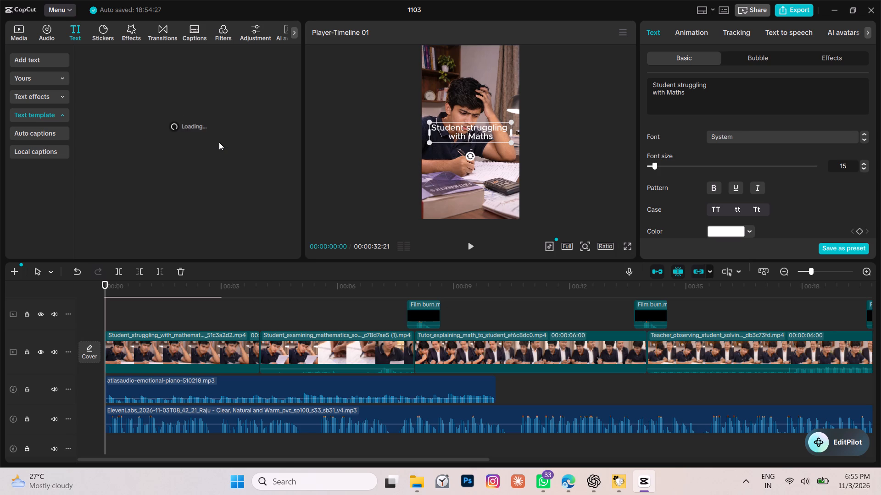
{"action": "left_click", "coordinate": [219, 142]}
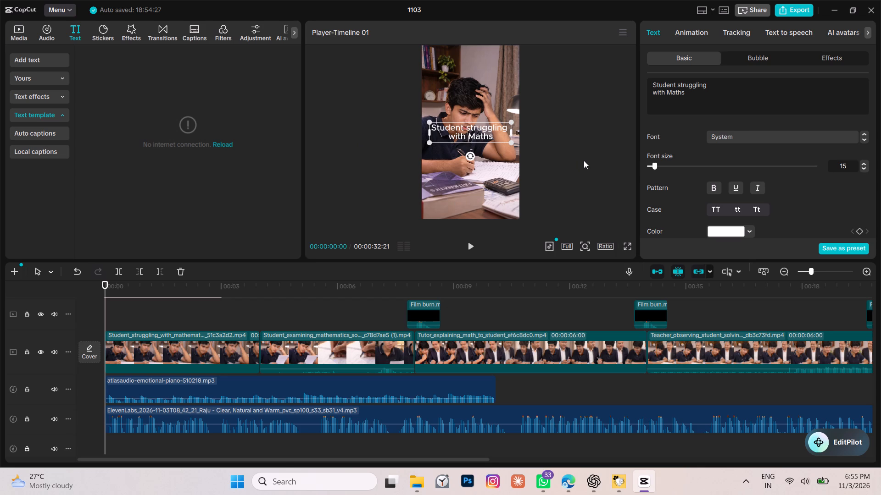
Delete the "Student struggling with Maths" text clip from the first student scene.
{"action": "left_click", "coordinate": [489, 135]}
{"action": "left_click", "coordinate": [571, 118]}
{"action": "left_click", "coordinate": [459, 135]}
{"action": "key", "text": "Delete"}
{"action": "left_click", "coordinate": [582, 123]}
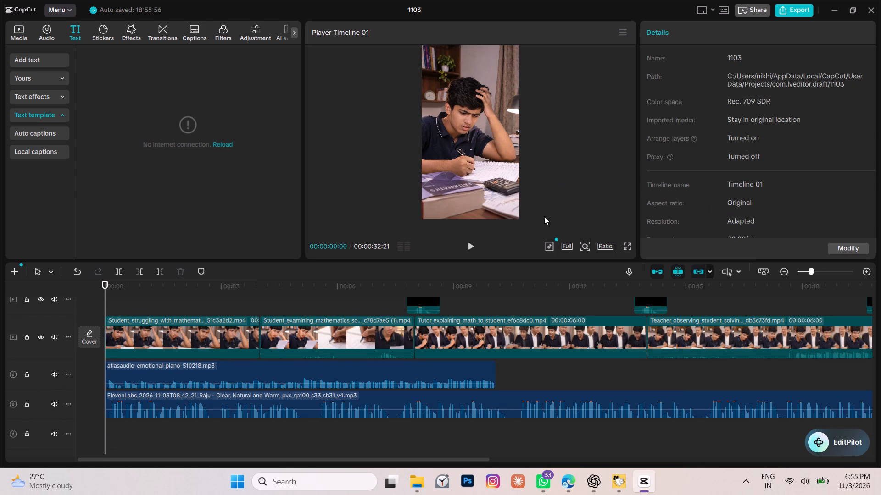
Play the whole ad from the start to review it, and return the playhead to 00:00:00:00.
{"action": "scroll", "coordinate": [539, 236], "scroll_direction": "down", "scroll_amount": 2}
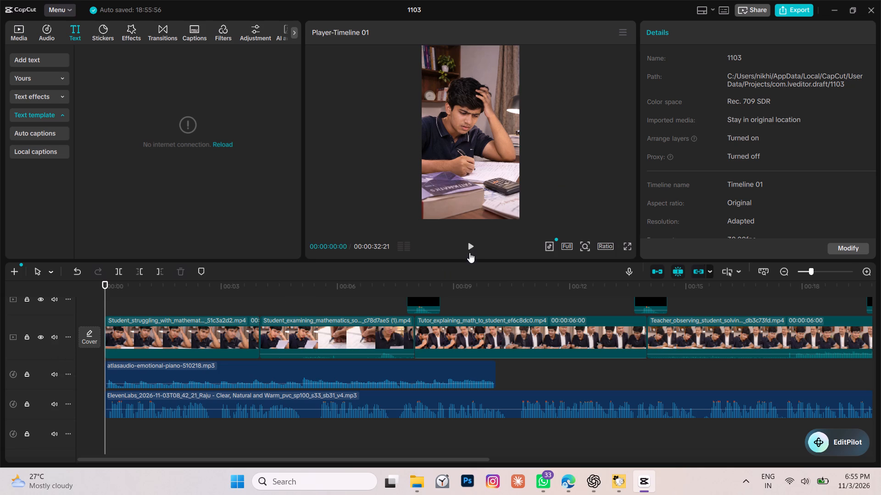
{"action": "left_click", "coordinate": [469, 253]}
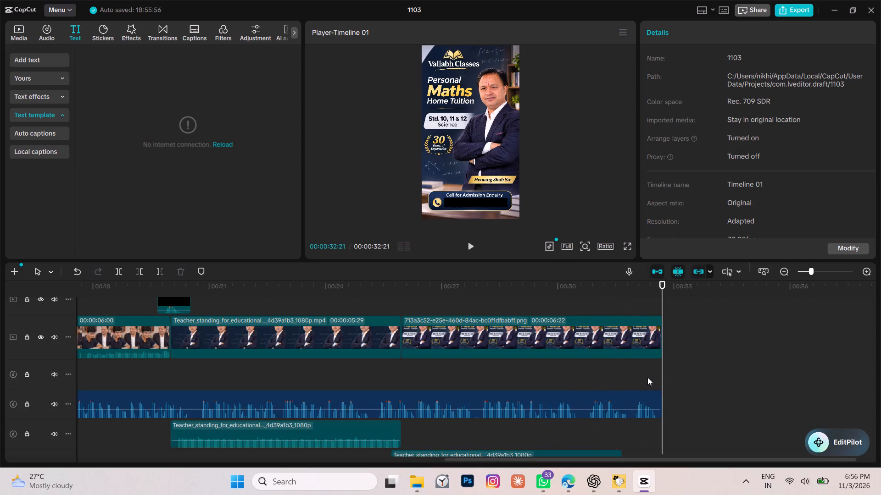
{"action": "left_click_drag", "start_coordinate": [664, 376], "coordinate": [0, 381]}
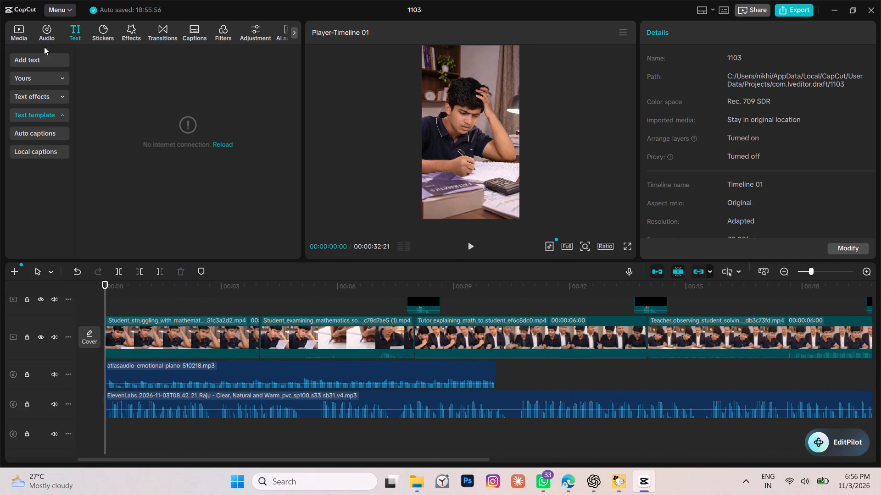
Export the timeline as a 4K, 30fps mp4 video named "Vallabh class ad".
{"action": "left_click", "coordinate": [799, 7]}
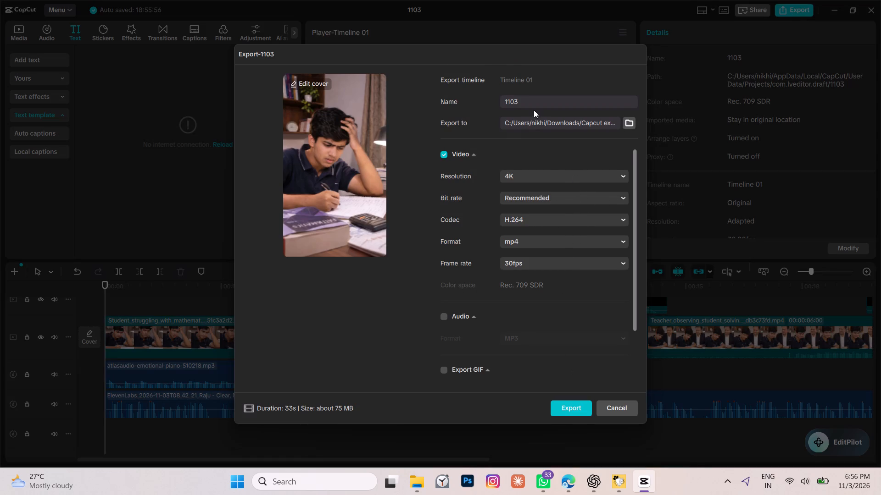
{"action": "left_click", "coordinate": [518, 102]}
{"action": "left_click_drag", "start_coordinate": [518, 102], "coordinate": [501, 102]}
{"action": "left_click_drag", "start_coordinate": [515, 102], "coordinate": [515, 101]}
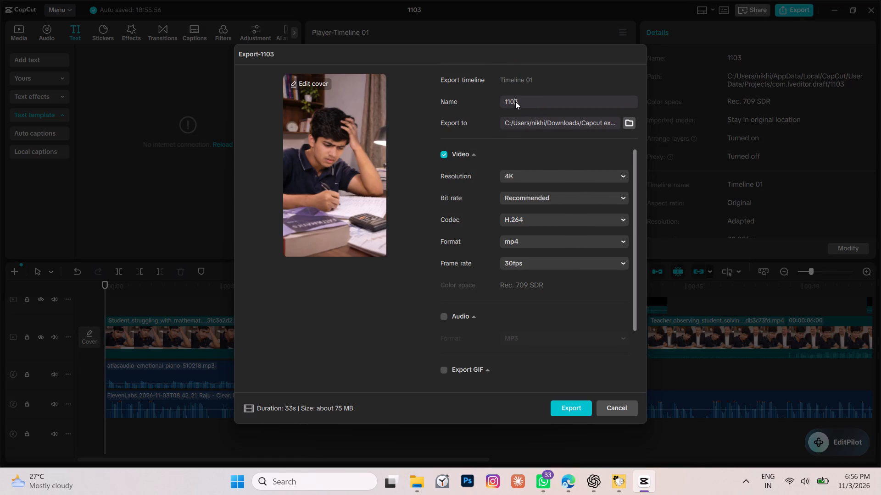
{"action": "left_click_drag", "start_coordinate": [515, 101], "coordinate": [506, 102]}
{"action": "double_click", "coordinate": [523, 99]}
{"action": "key", "text": "v"}
{"action": "type", "text": "All"}
{"action": "key", "text": "BackSpace"}
{"action": "key", "text": "BackSpace"}
{"action": "key", "text": "BackSpace"}
{"action": "key", "text": "BackSpace"}
{"action": "type", "text": "Va"}
{"action": "type", "text": "llabh class ad"}
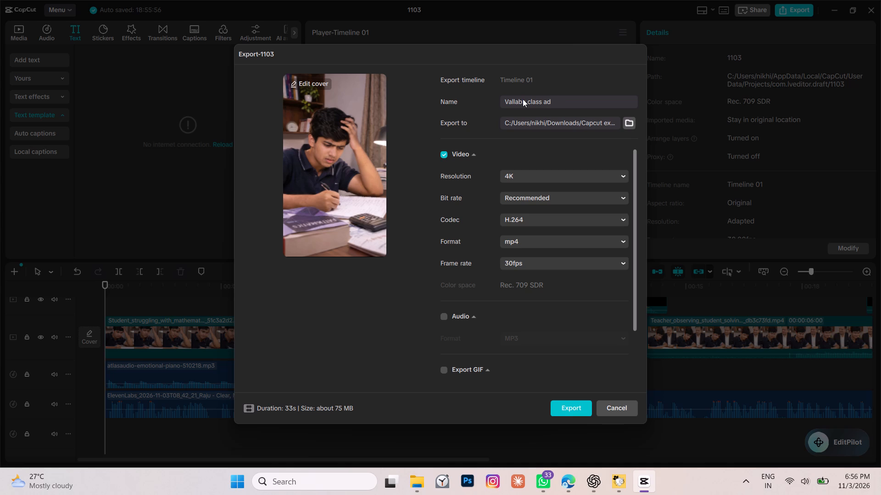
{"action": "left_click", "coordinate": [569, 411]}
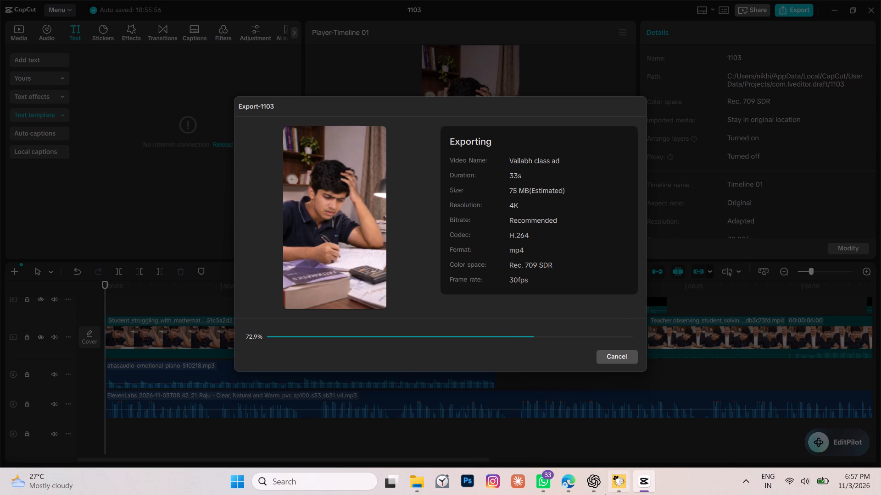
Switch to File Explorer, check the free space on the Windows-SSD (C:) drive, and return to the running export.
{"action": "left_click", "coordinate": [417, 482]}
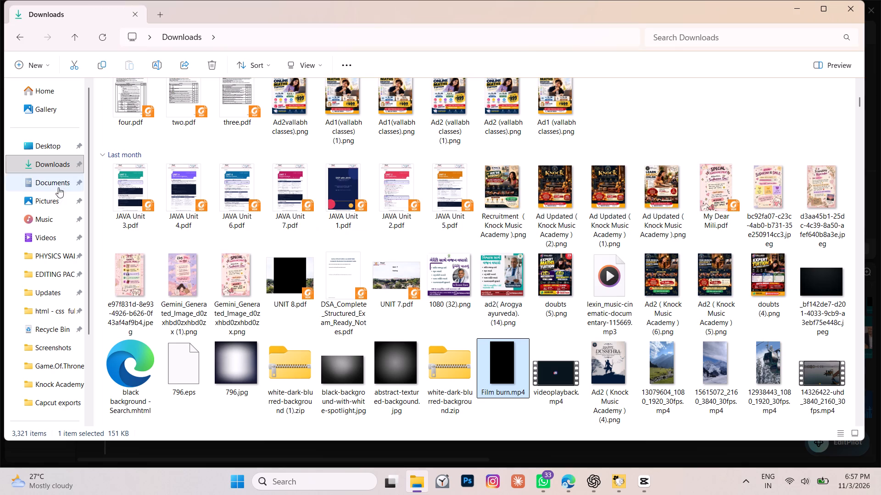
{"action": "scroll", "coordinate": [67, 358], "scroll_direction": "down", "scroll_amount": 5}
{"action": "left_click", "coordinate": [54, 357]}
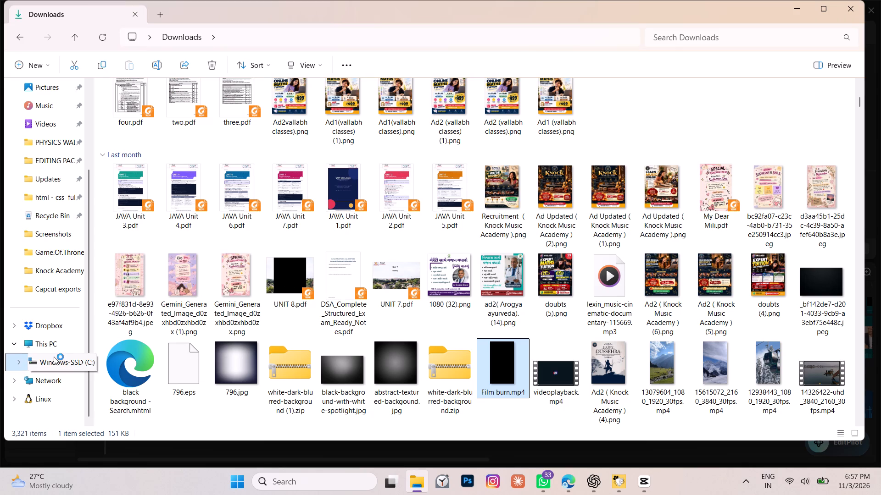
{"action": "scroll", "coordinate": [71, 329], "scroll_direction": "down", "scroll_amount": 3}
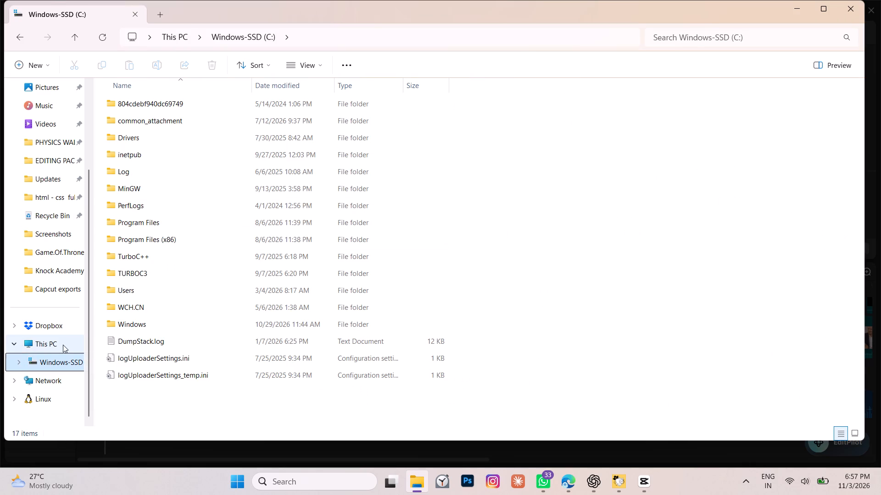
{"action": "left_click", "coordinate": [55, 341]}
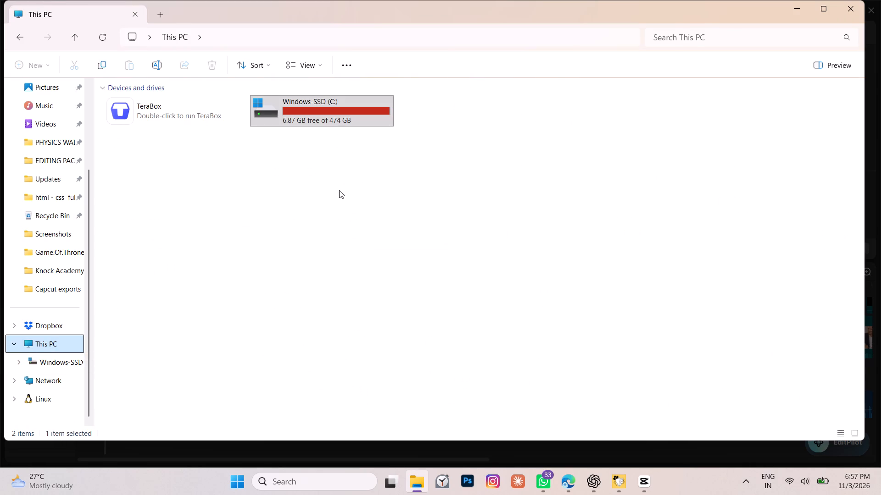
{"action": "left_click", "coordinate": [801, 9]}
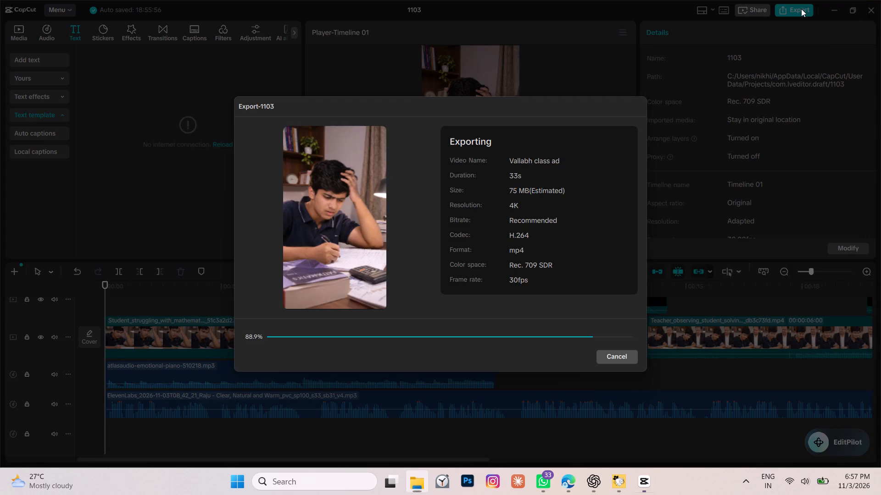